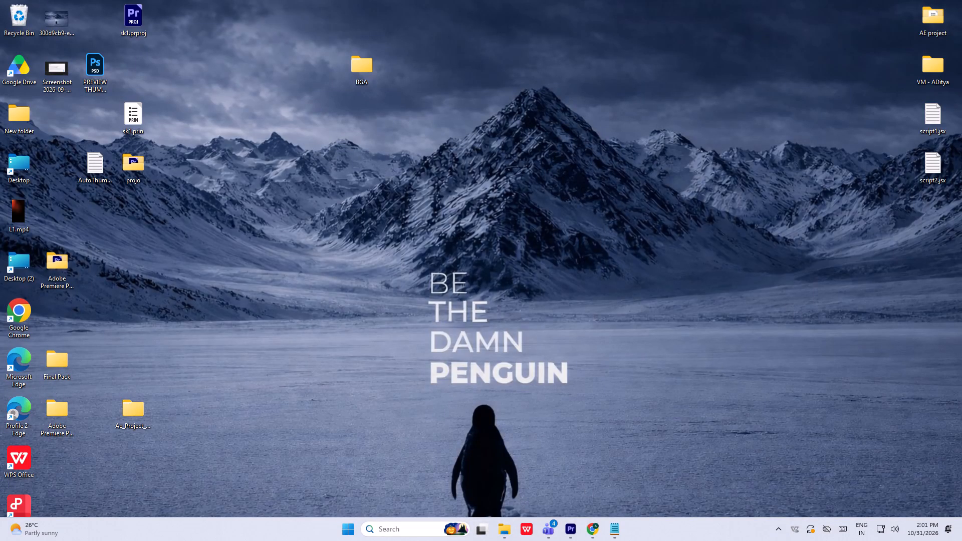
Switch to Premiere Pro and save the 1860 Upto 10% Off And More (Diwali Special) project.
left_click(578, 530)
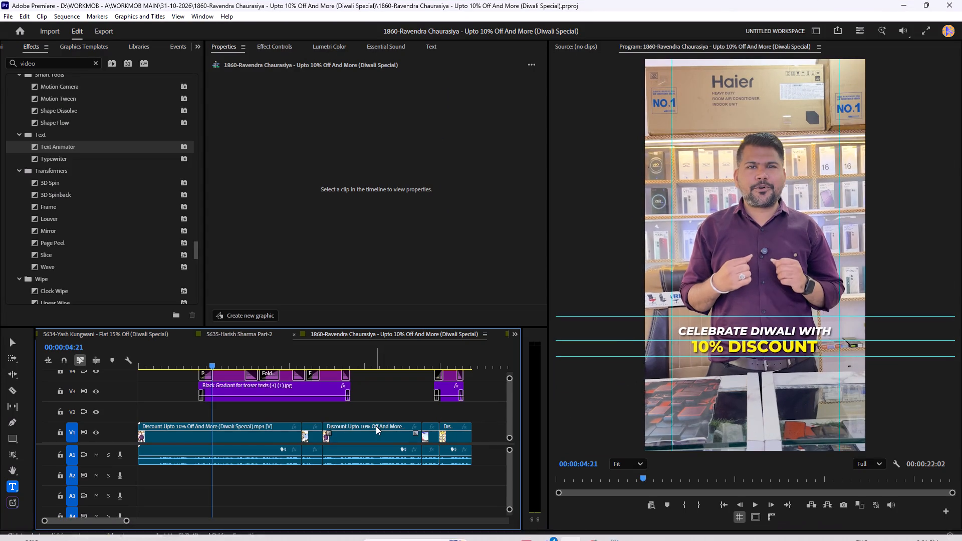
left_click(395, 394)
key("ctrl+s")
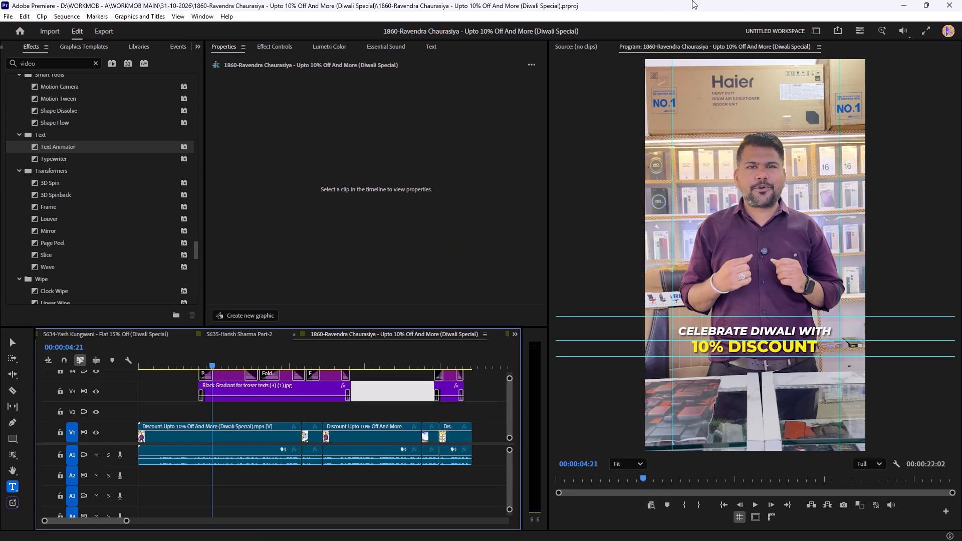
left_click(482, 397)
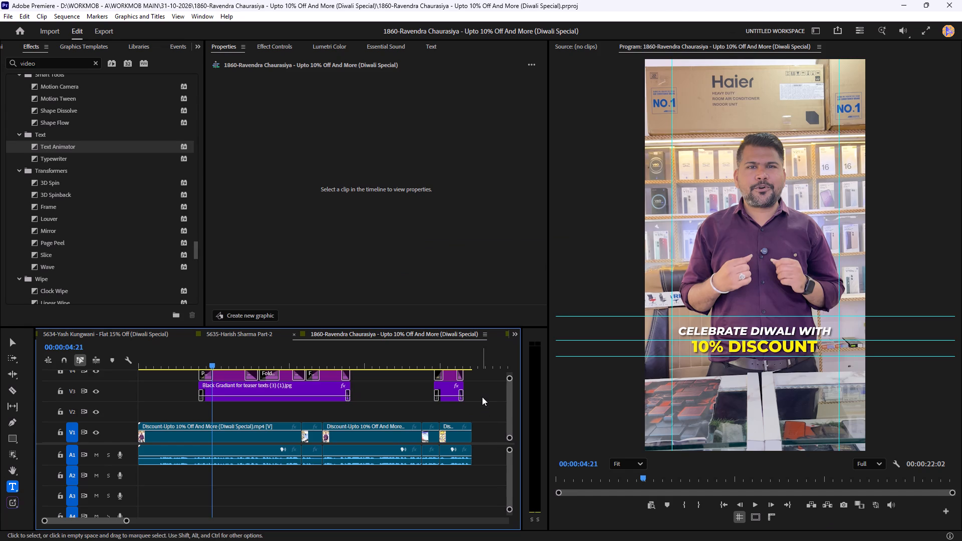
Go through the open sequences to the 4783 Rajwadi Look Lehenga (Diwali Special) sequence in the timeline.
left_click(511, 337)
left_click(524, 390)
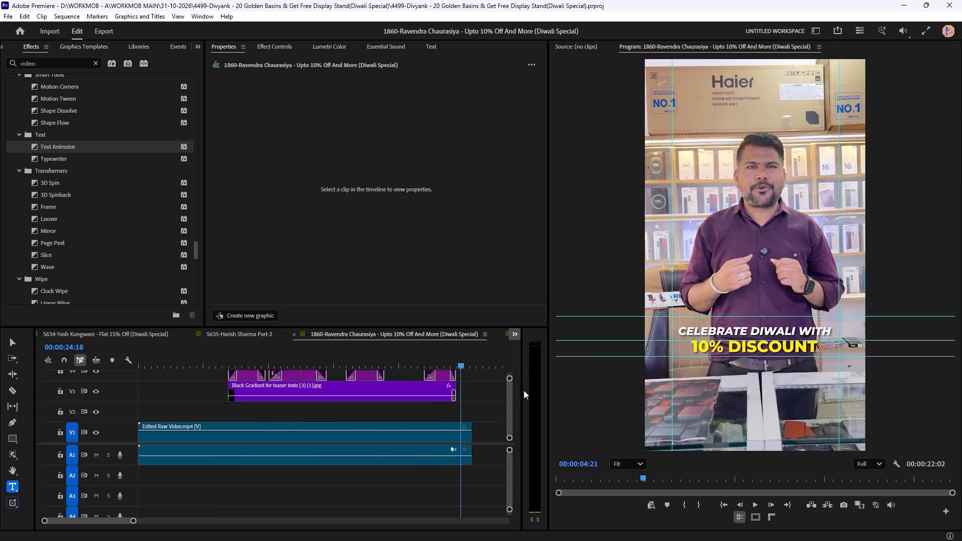
left_click(488, 397)
left_click(515, 333)
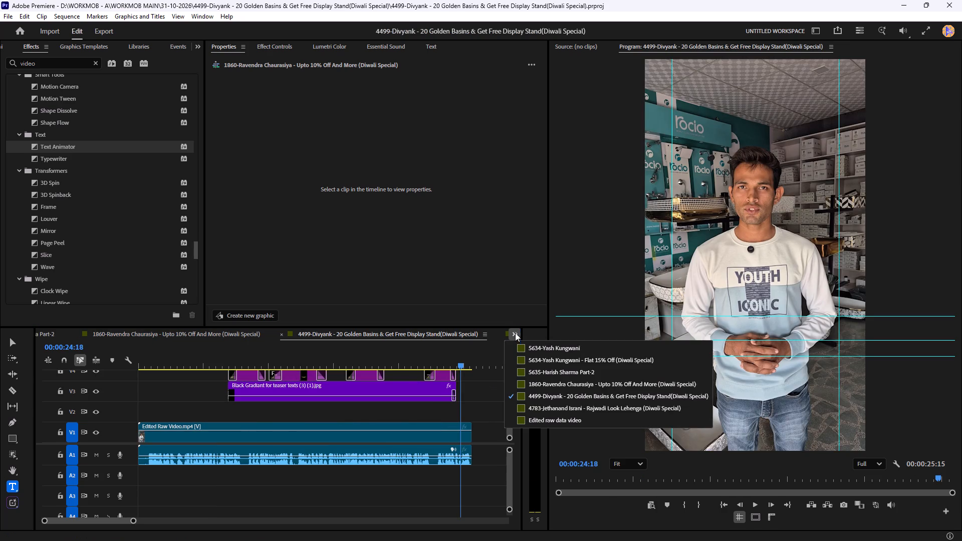
left_click(529, 406)
left_click(462, 405)
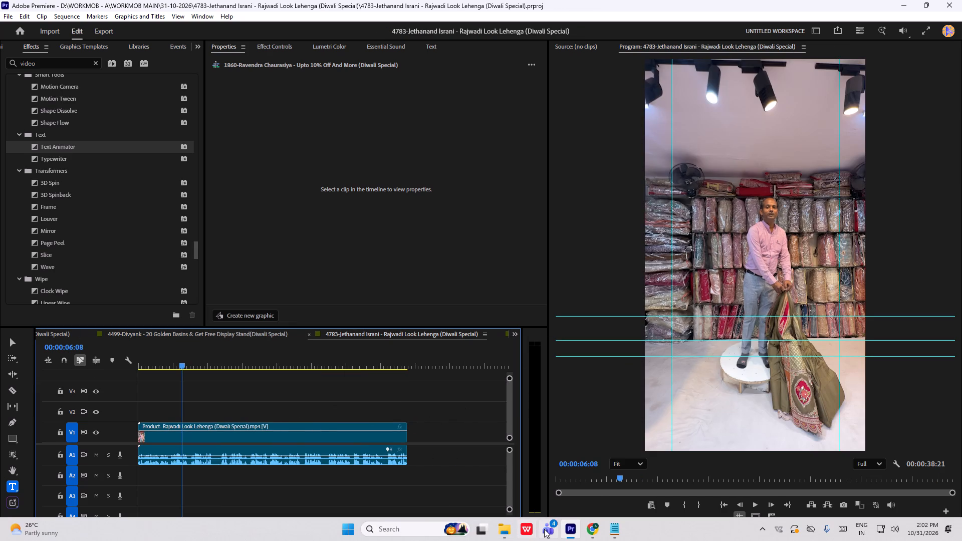
Switch to Notepad, select the 4783 Rajwadi Look Lehenga line in the project list, and return to Premiere Pro.
left_click(618, 525)
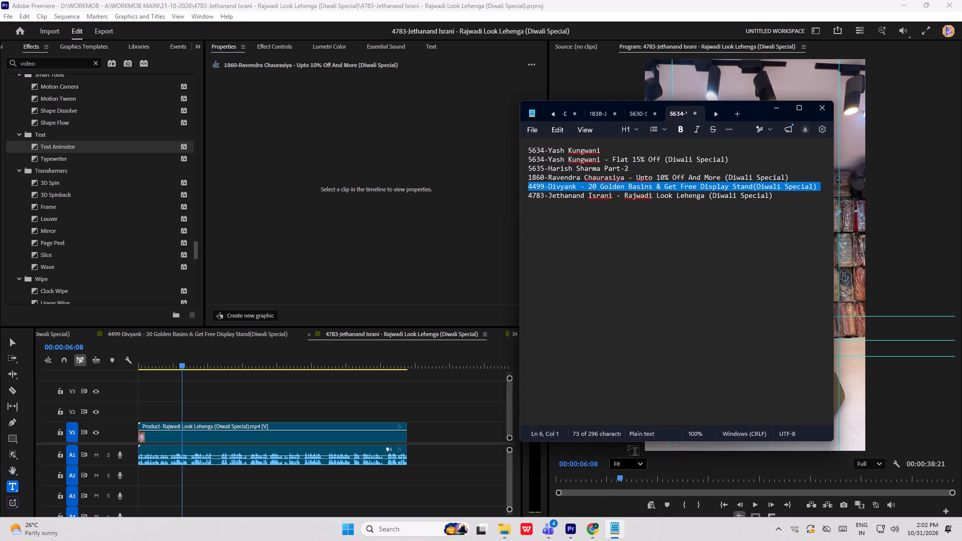
triple_click(576, 197)
right_click(576, 197)
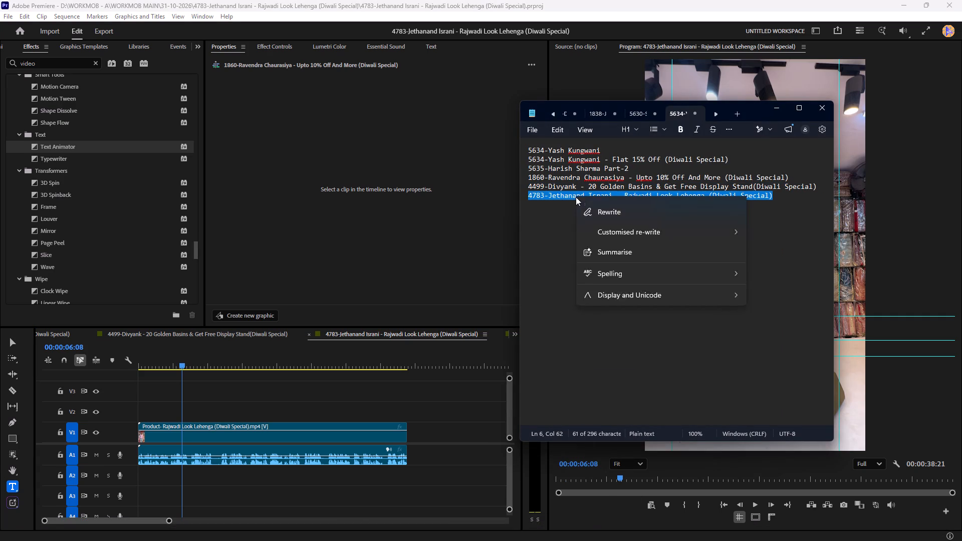
left_click(629, 211)
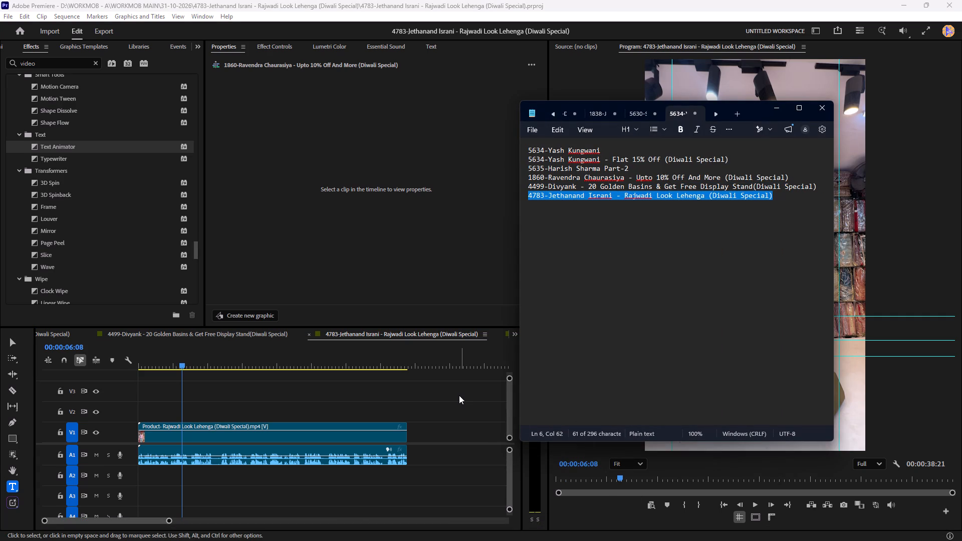
left_click(459, 395)
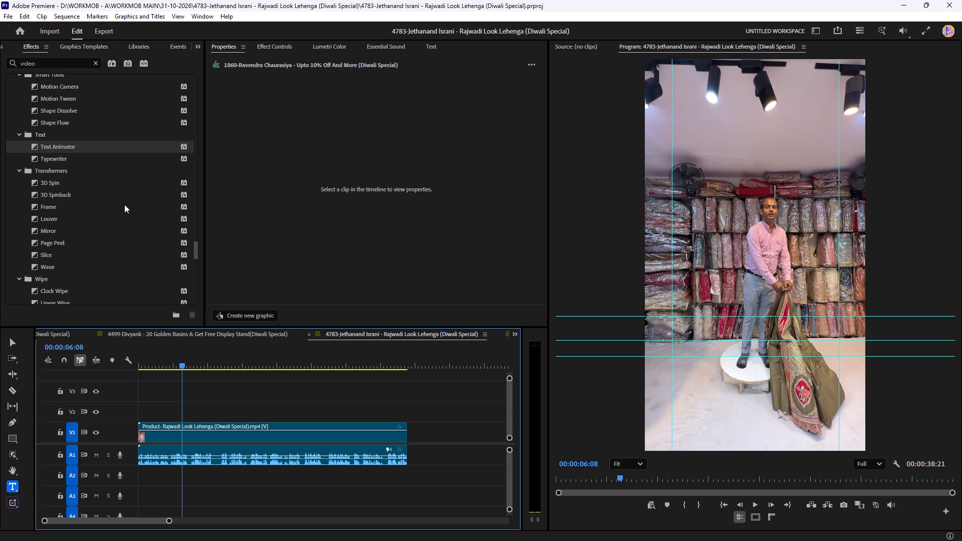
Move the playhead back to the start of the Rajwadi Look Lehenga sequence.
left_click(513, 335)
left_click(407, 398)
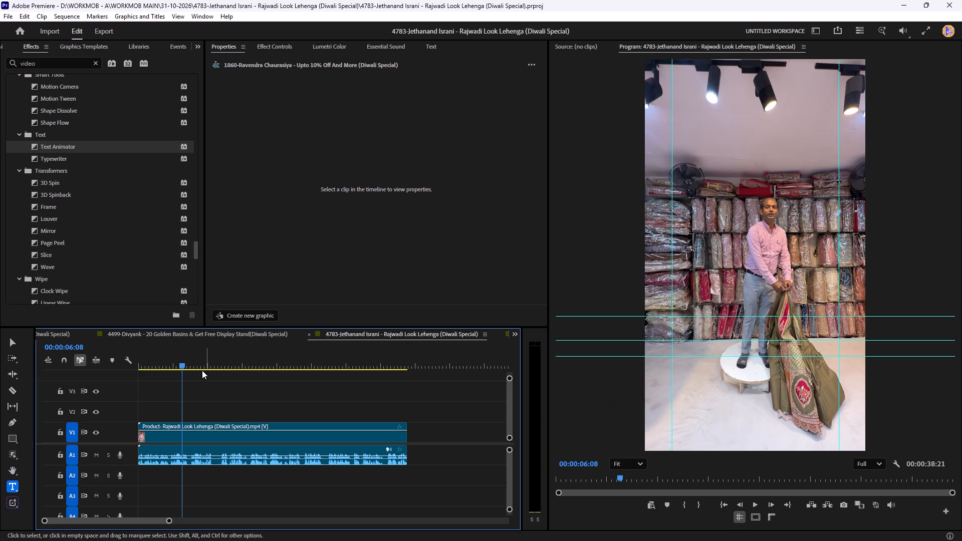
left_click_drag(189, 363, 168, 391)
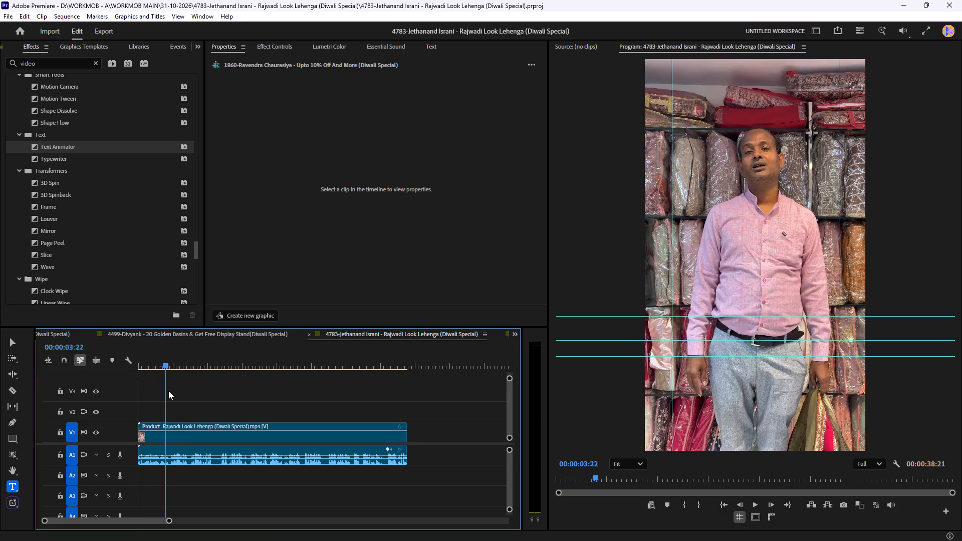
left_click_drag(168, 391, 127, 399)
Run Scene Edit Detection on the Product- Rajwadi Look Lehenga clip, applying a cut at each detected cut point.
left_click(191, 426)
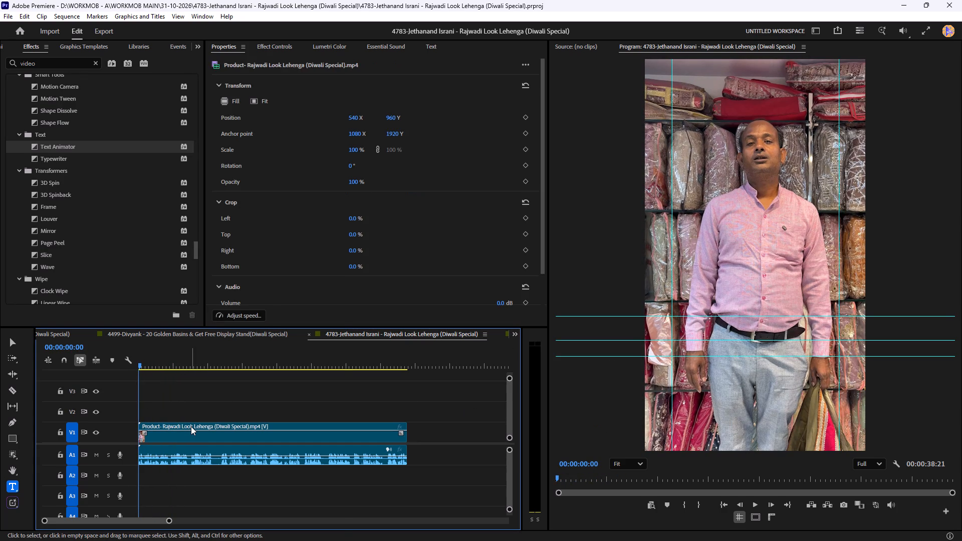
right_click(191, 426)
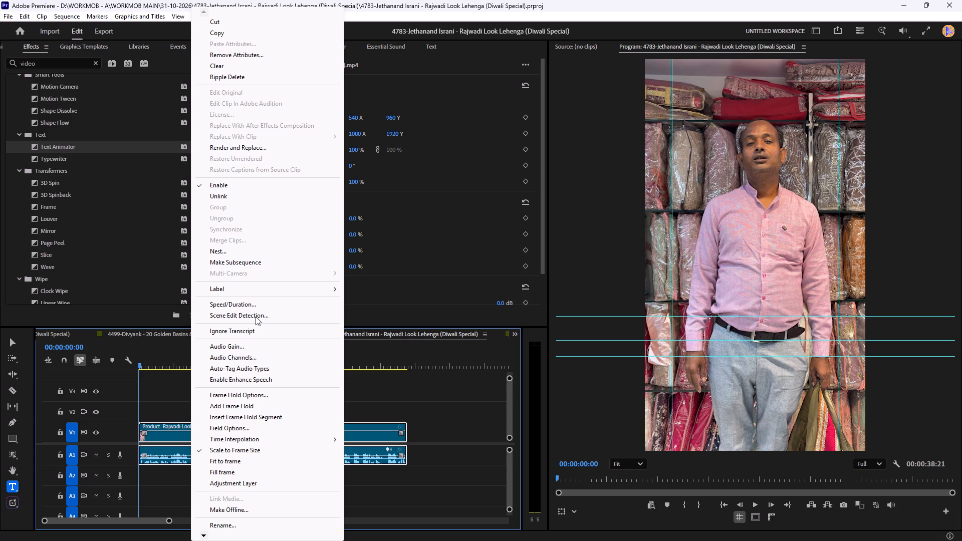
left_click(440, 409)
left_click_drag(440, 409, 321, 470)
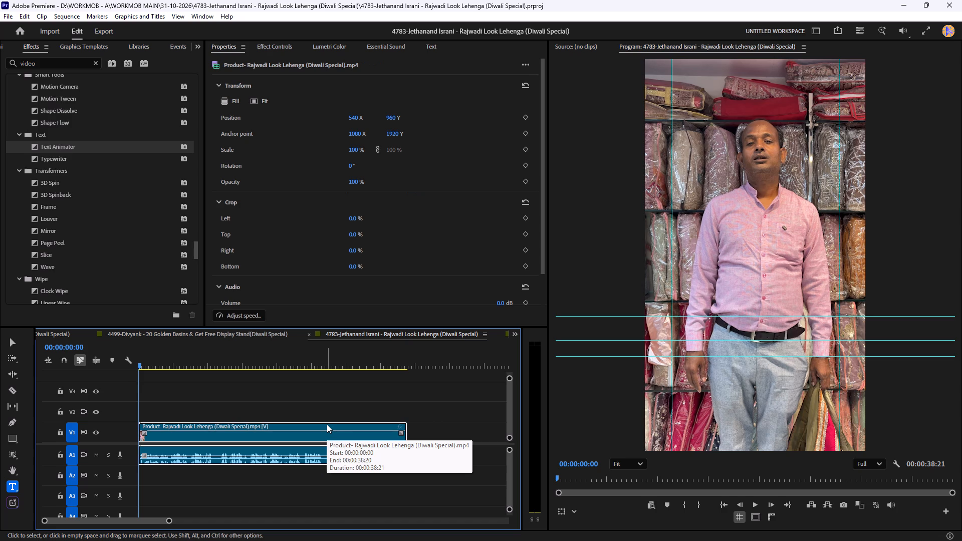
left_click_drag(286, 403, 252, 427)
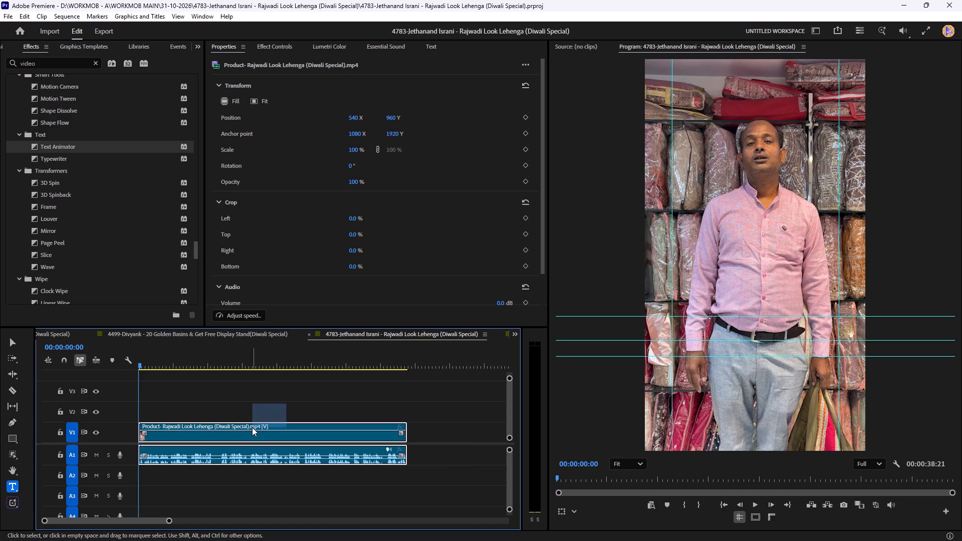
right_click(252, 427)
left_click(224, 400)
left_click_drag(318, 406, 311, 410)
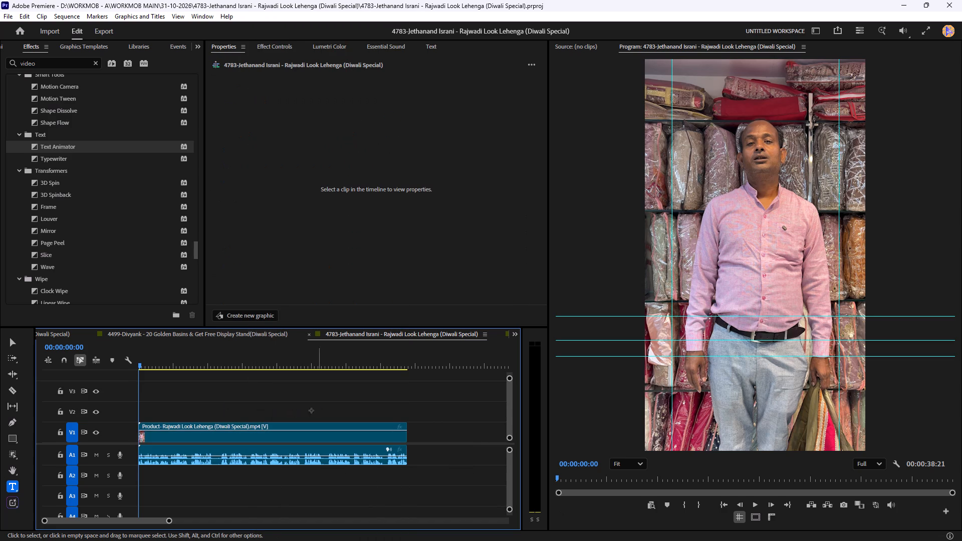
left_click_drag(311, 410, 276, 433)
right_click(272, 424)
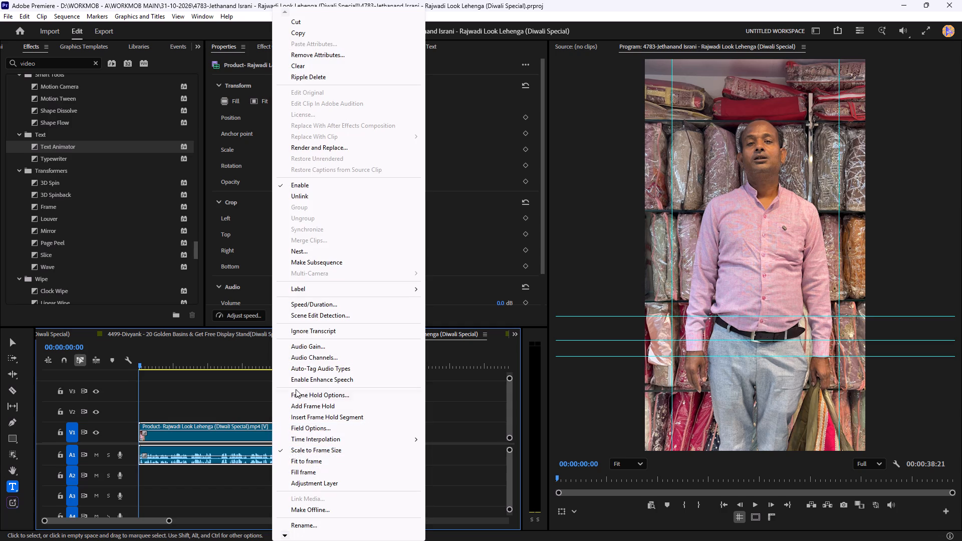
left_click(320, 317)
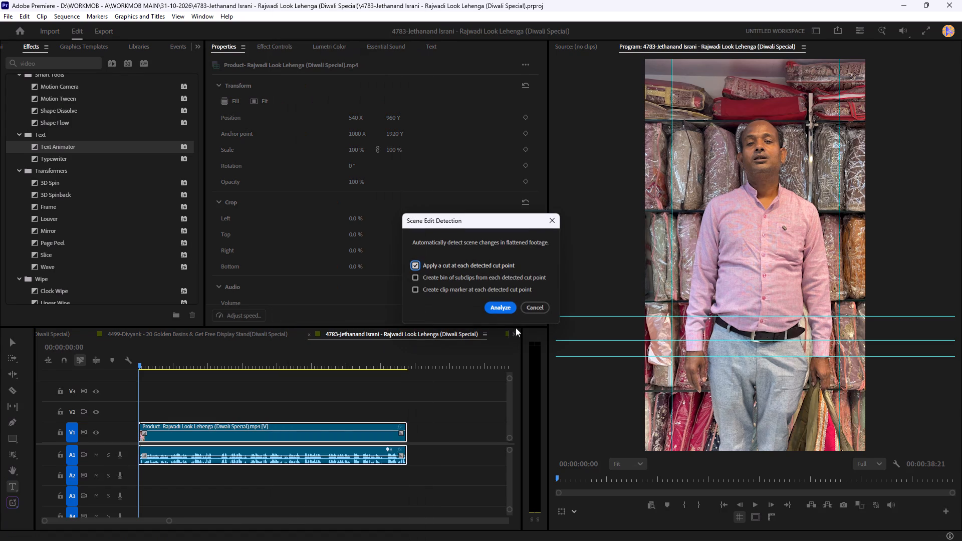
left_click(512, 308)
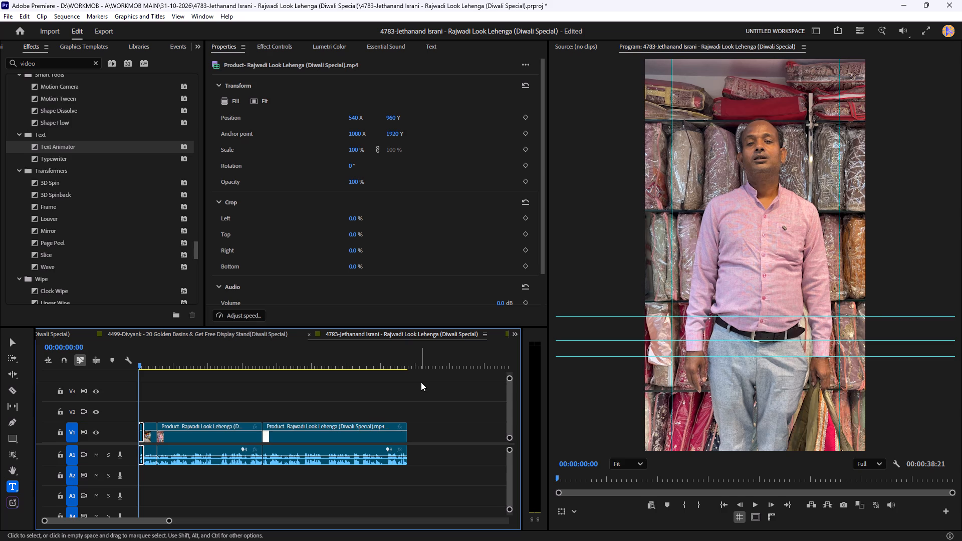
left_click(382, 397)
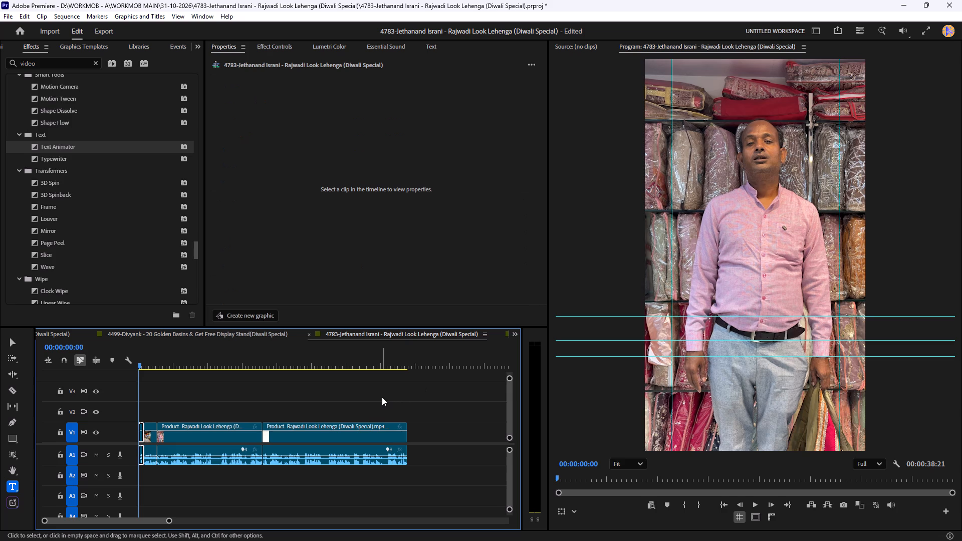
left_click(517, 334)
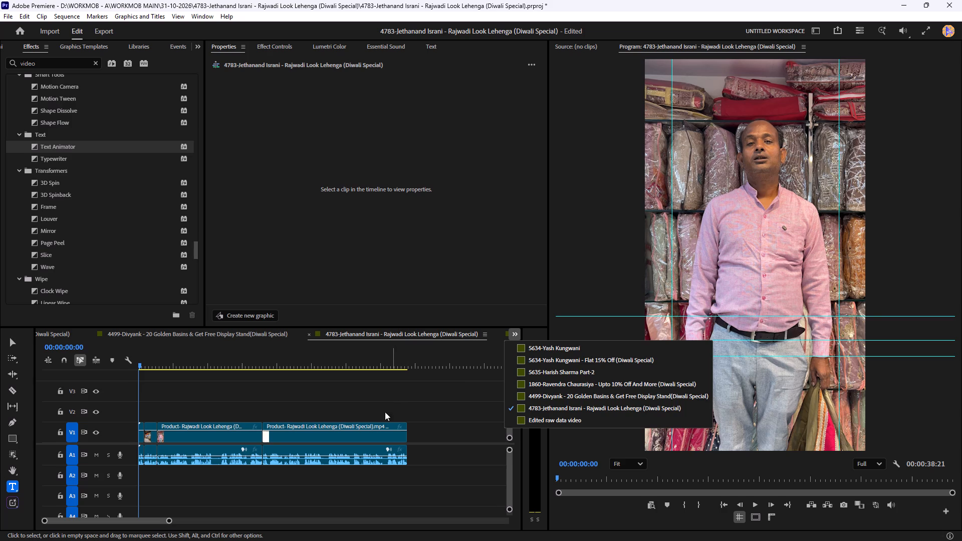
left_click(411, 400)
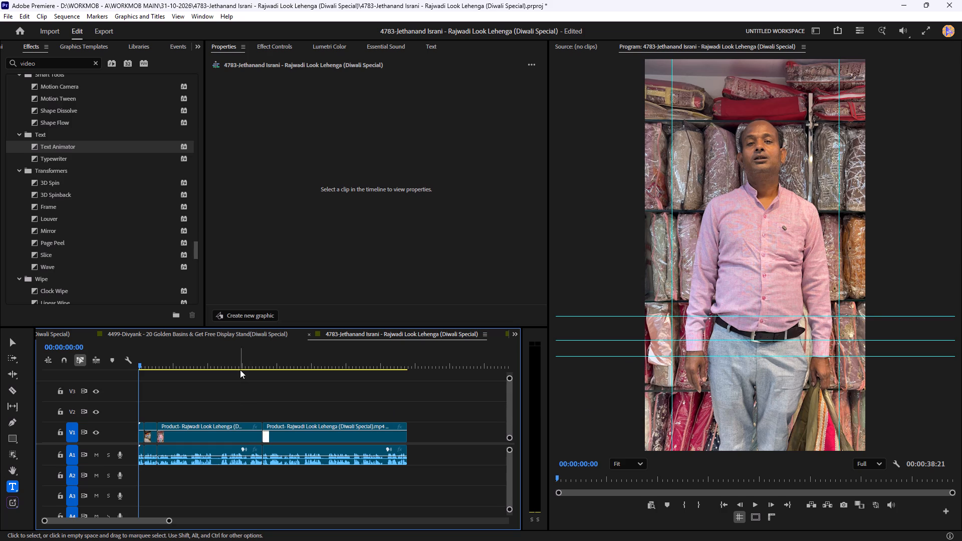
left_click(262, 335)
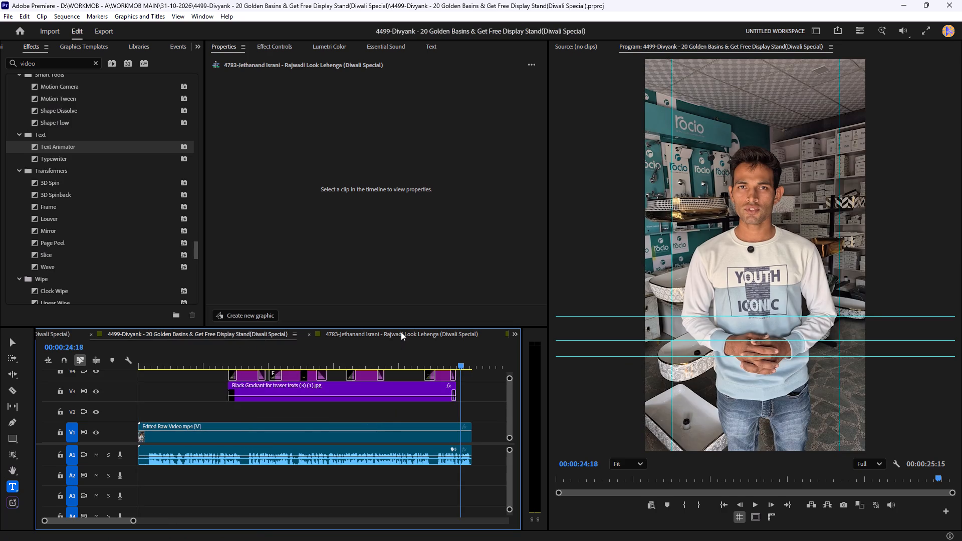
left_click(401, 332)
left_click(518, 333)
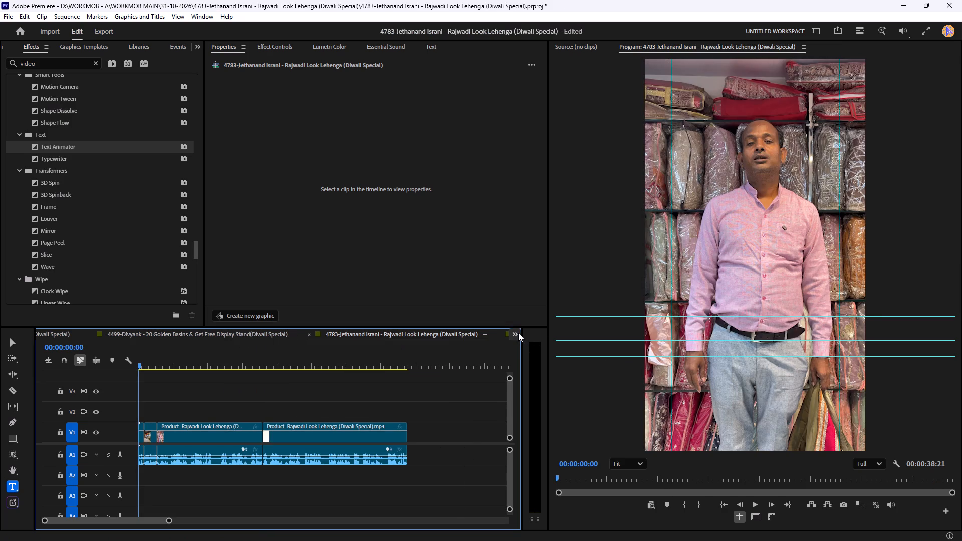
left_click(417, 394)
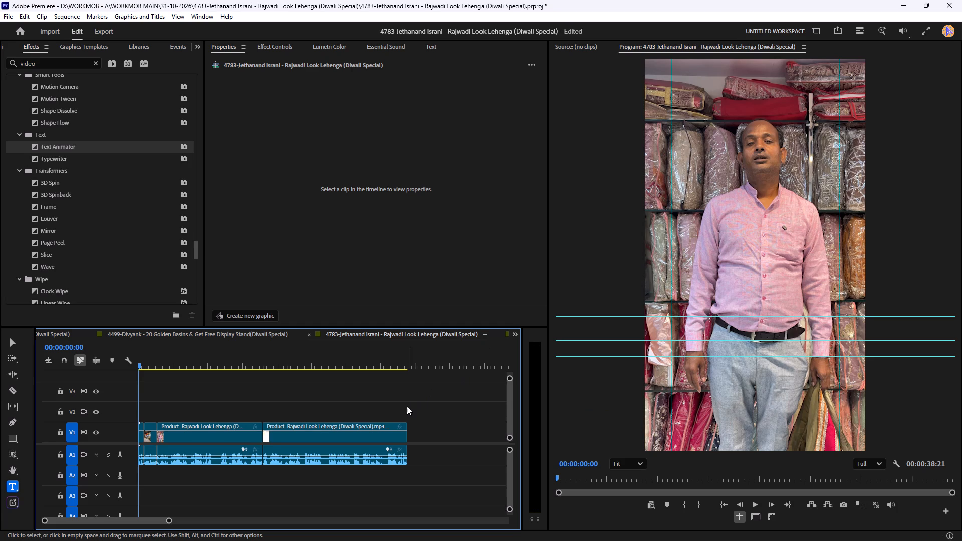
Play the Rajwadi Look Lehenga sequence from its start and stop at about 00:00:01:00.
left_click(354, 394)
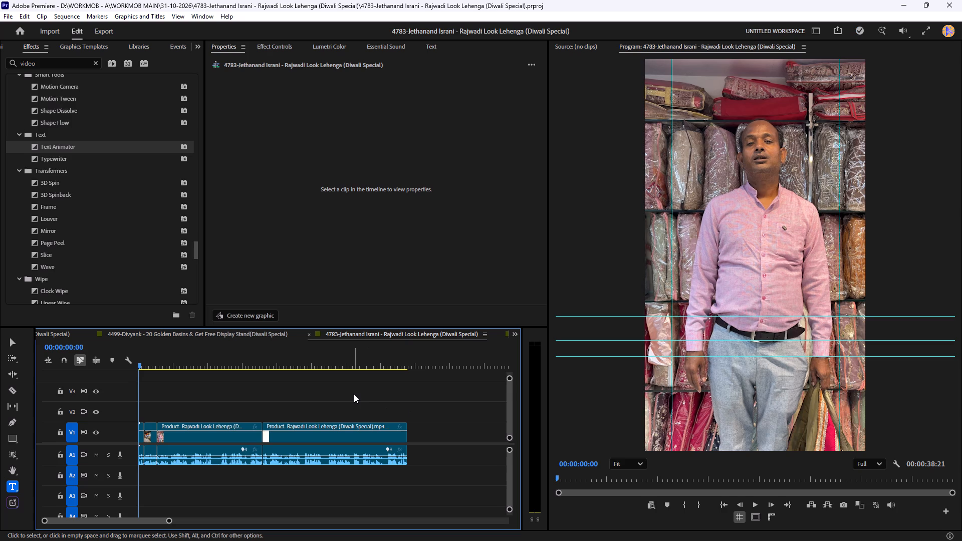
key("space")
key("space")
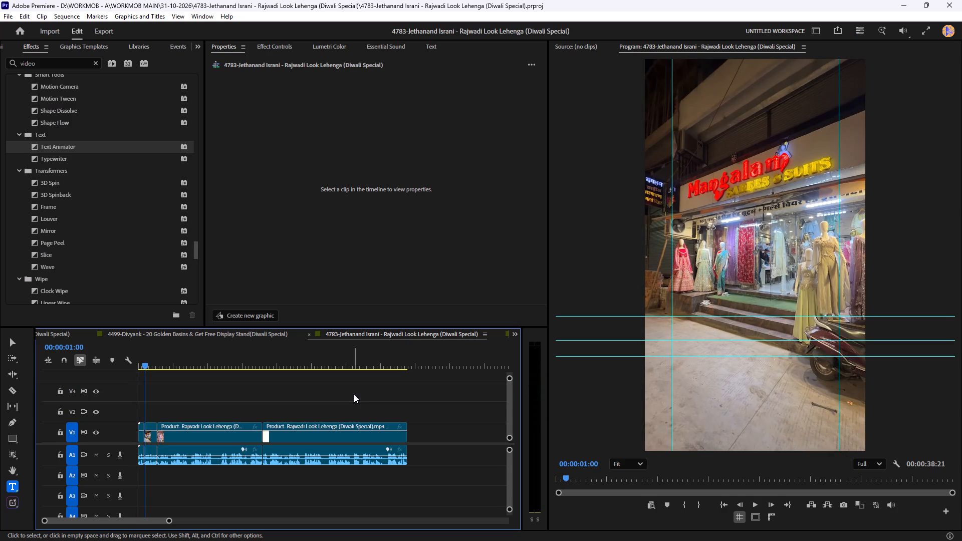
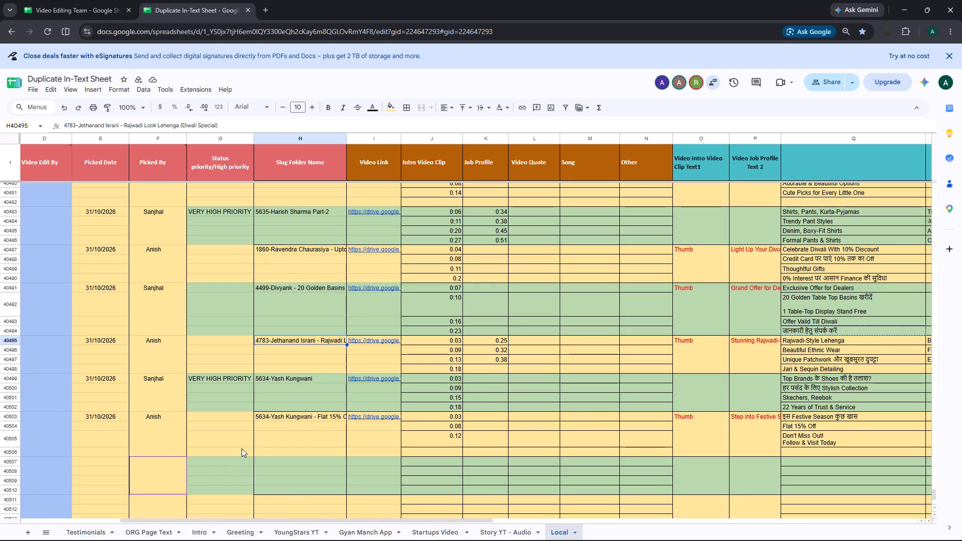
Switch from the Duplicate In-Text Sheet to the Video Editing Team spreadsheet.
left_click(61, 0)
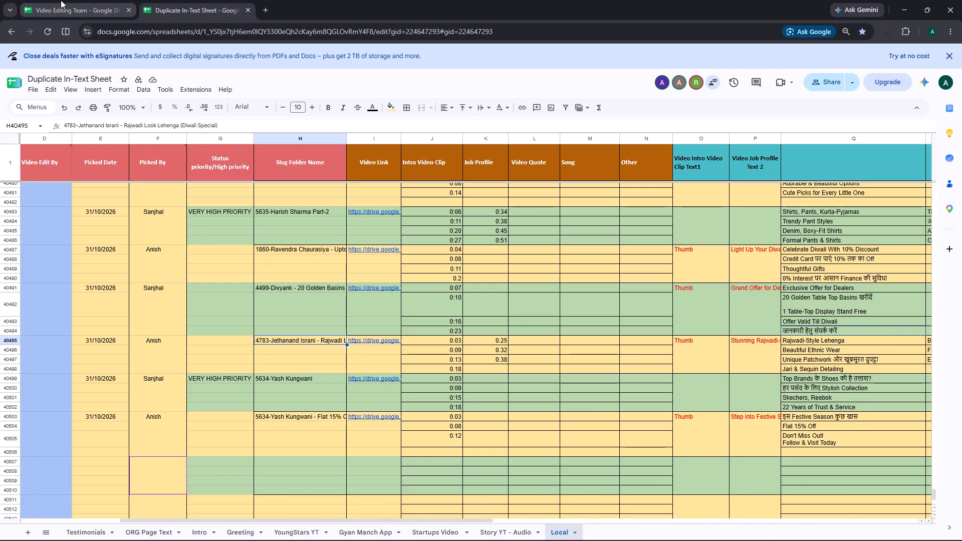
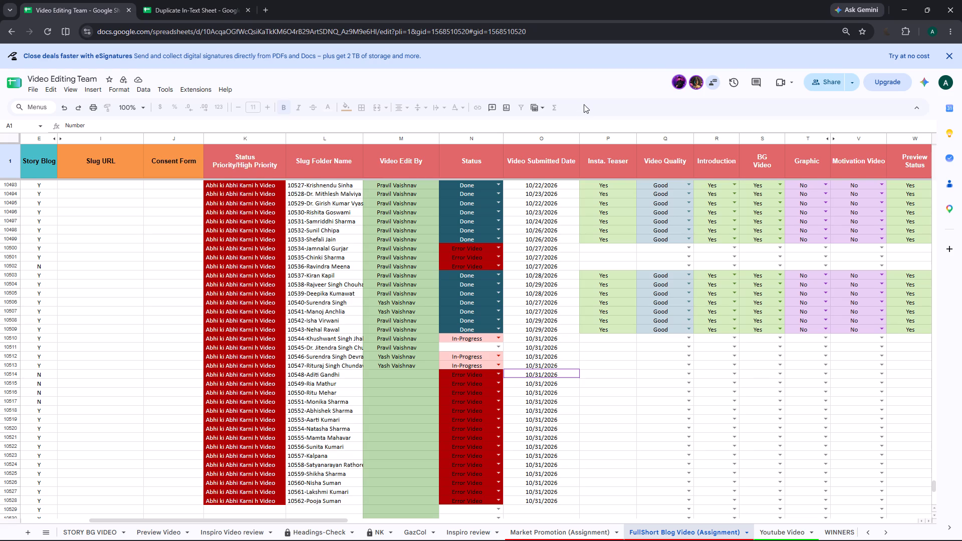
Return from the FullShort Blog Video (Assignment) sheet to the Market Promotion (Assignment) sheet in the Aditya filter view.
left_click(533, 112)
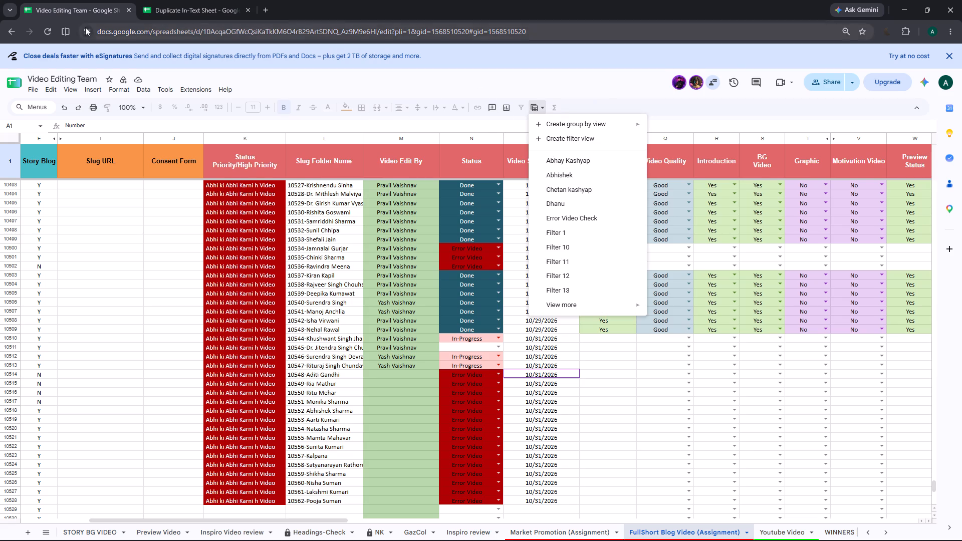
left_click(2, 33)
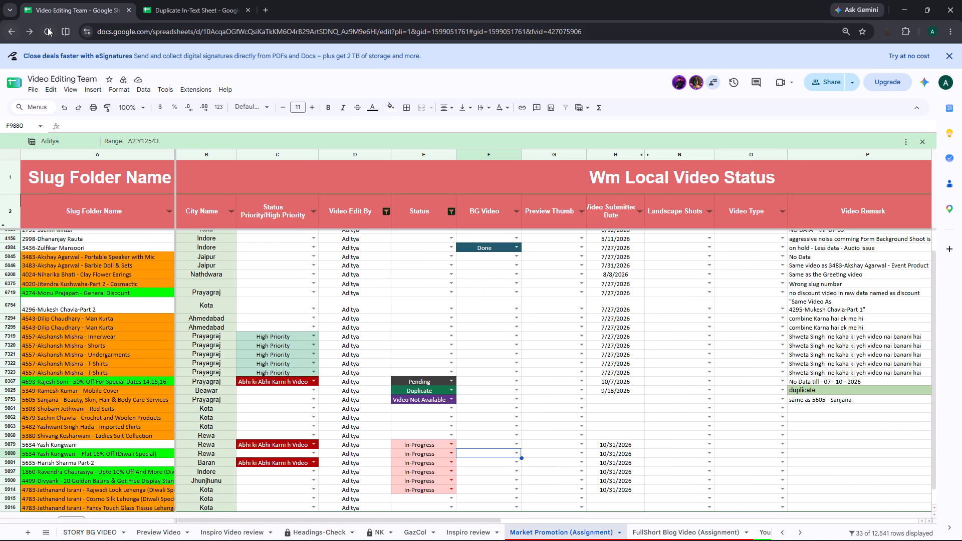
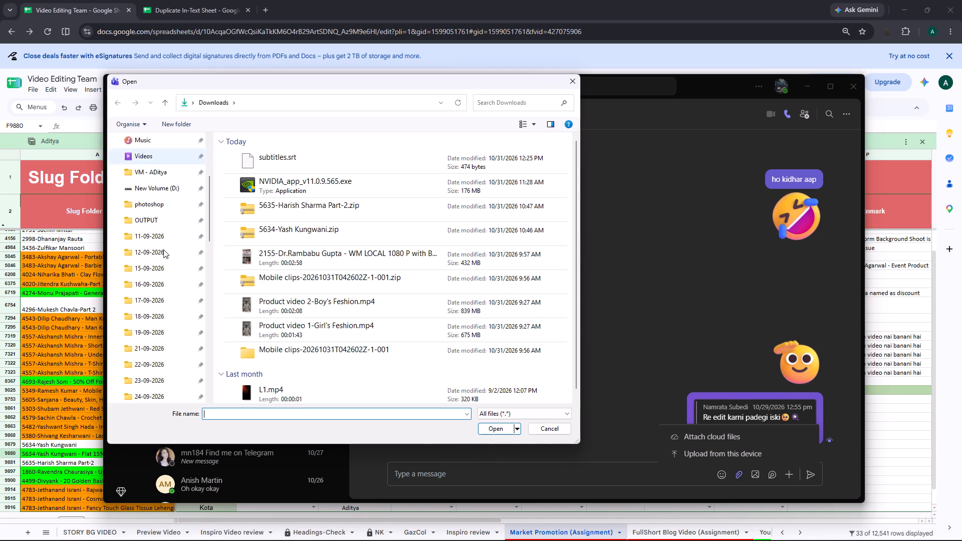
Look through the 31-10-2026, 29-10-2026 and 28-10-2026 folders, examining the exported files in 28-10-2026's 5560 Men's & Boys' Fashion Wear folder.
scroll(163, 249, "down", 13)
left_click(160, 241)
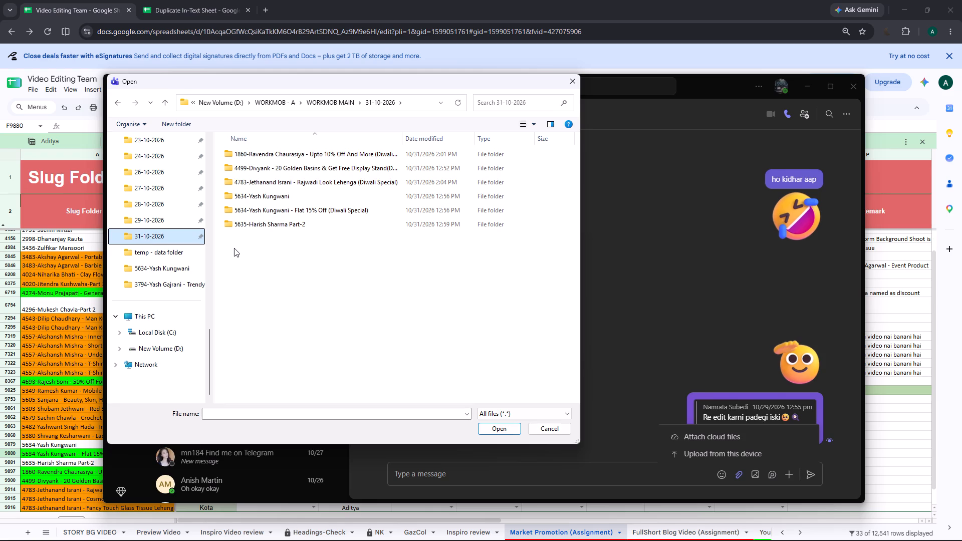
left_click(178, 228)
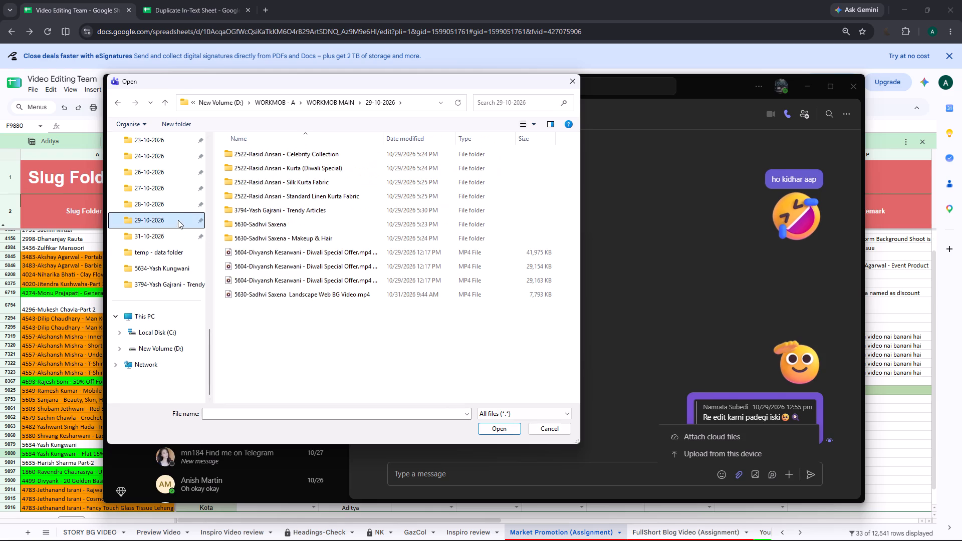
left_click(179, 201)
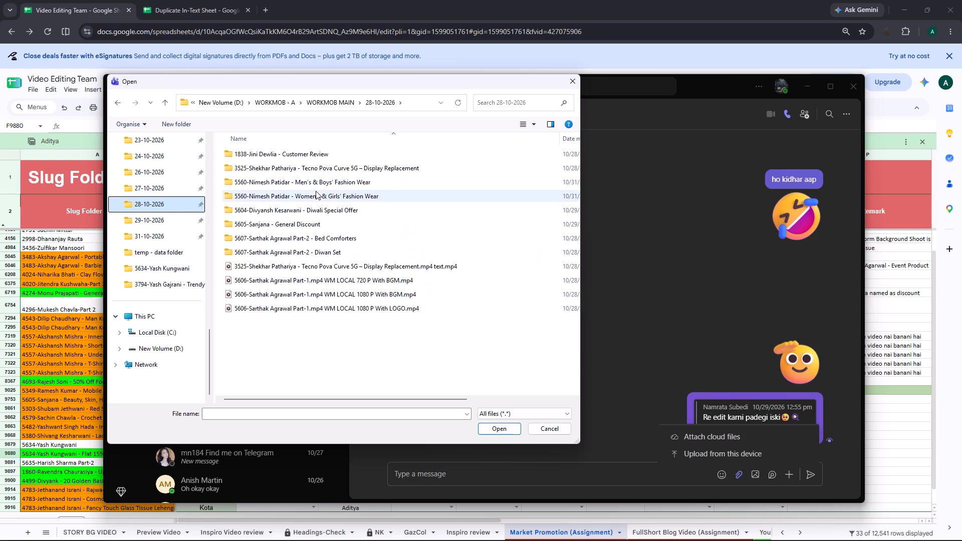
double_click(318, 183)
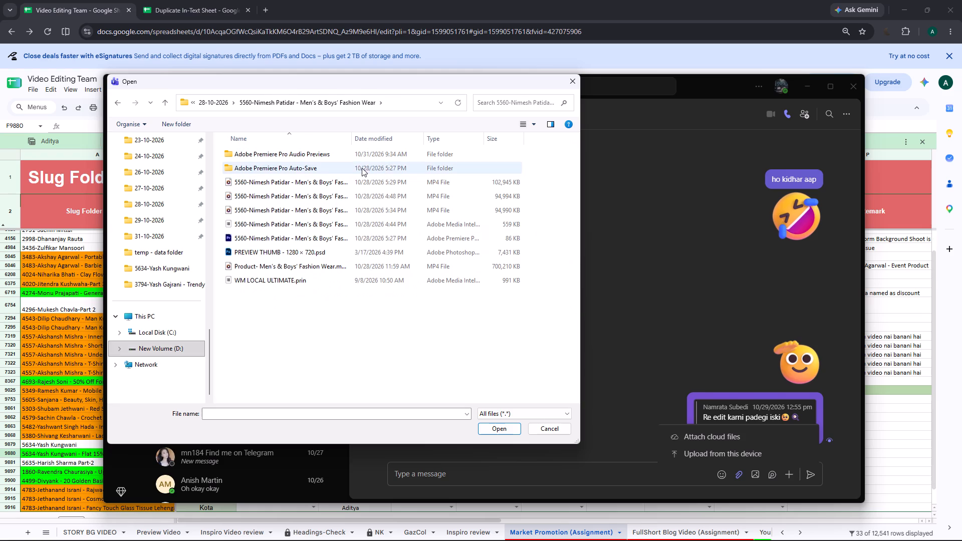
left_click_drag(354, 142, 421, 146)
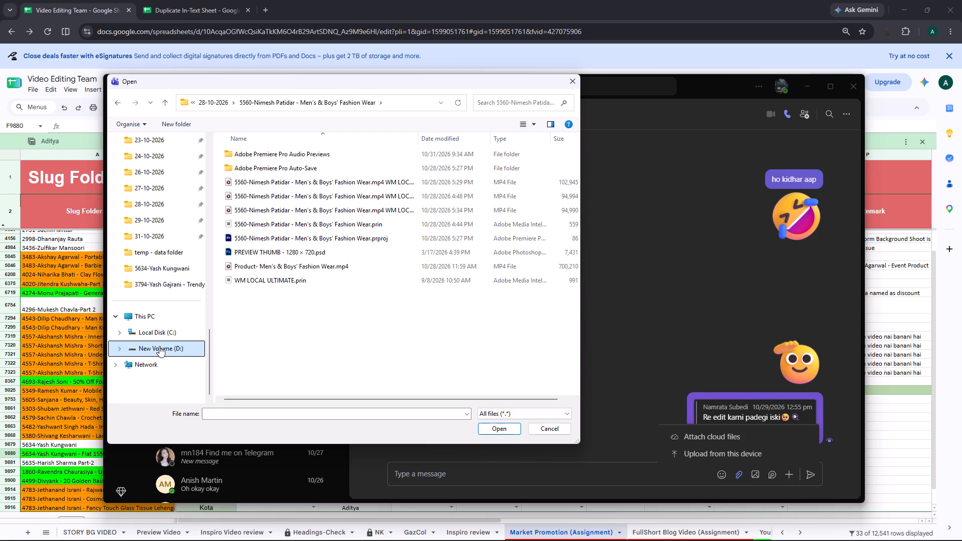
From the temp - data folder on drive D, pick the 5560 Men's & Boys' Fashion Wear 1080 P With LOGO video as the chat attachment.
left_click(159, 346)
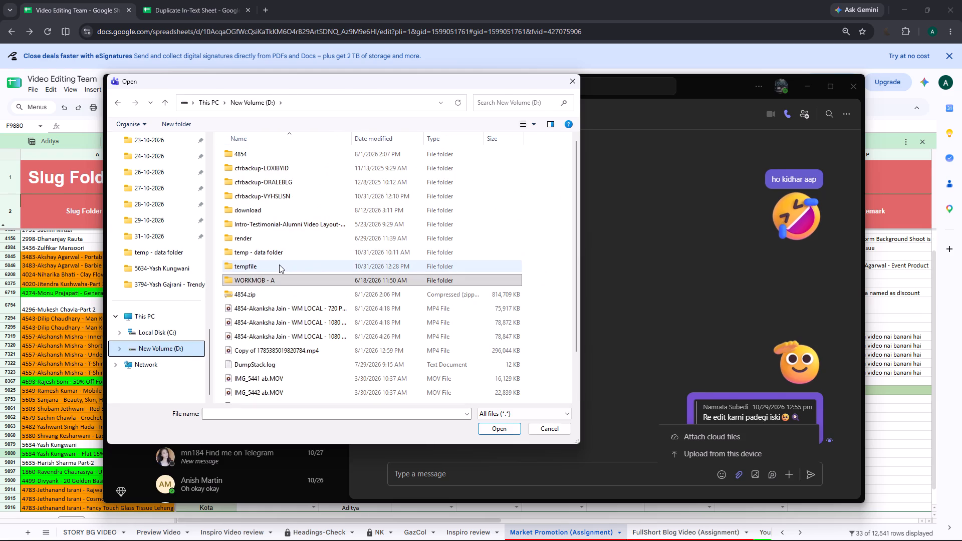
double_click(280, 252)
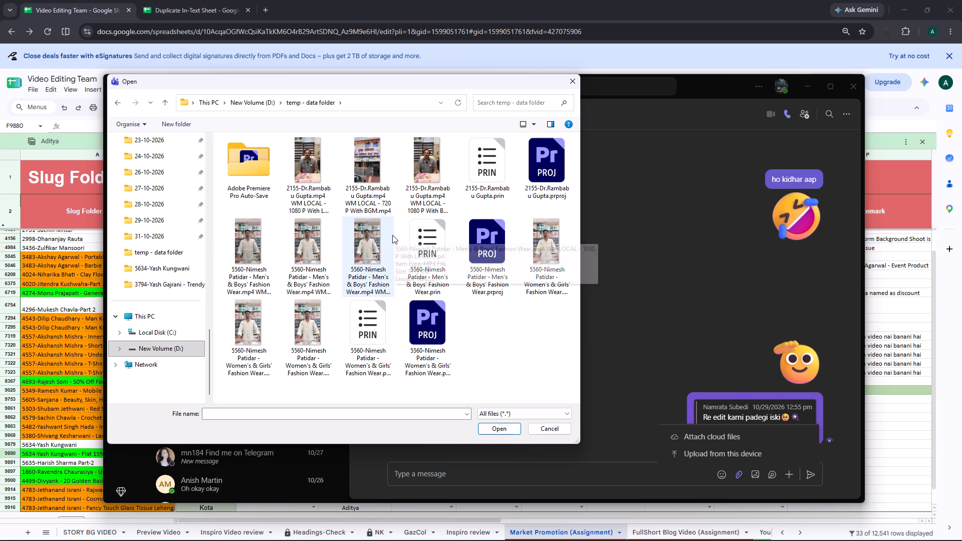
left_click(323, 260)
left_click(238, 283)
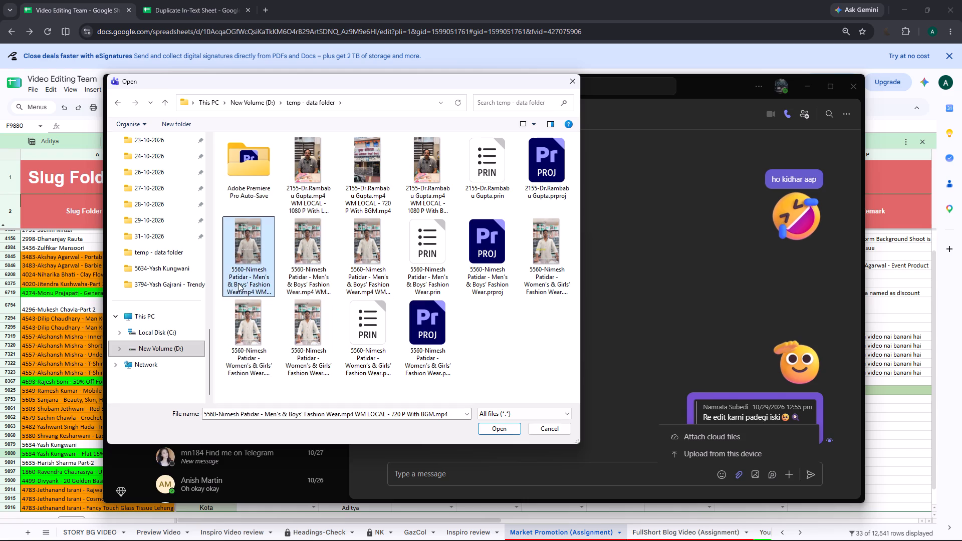
left_click(382, 274)
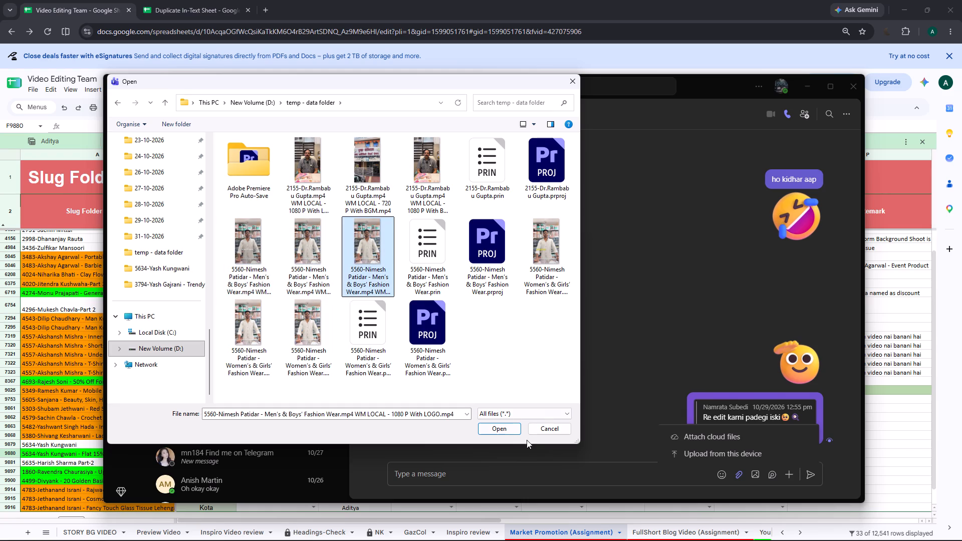
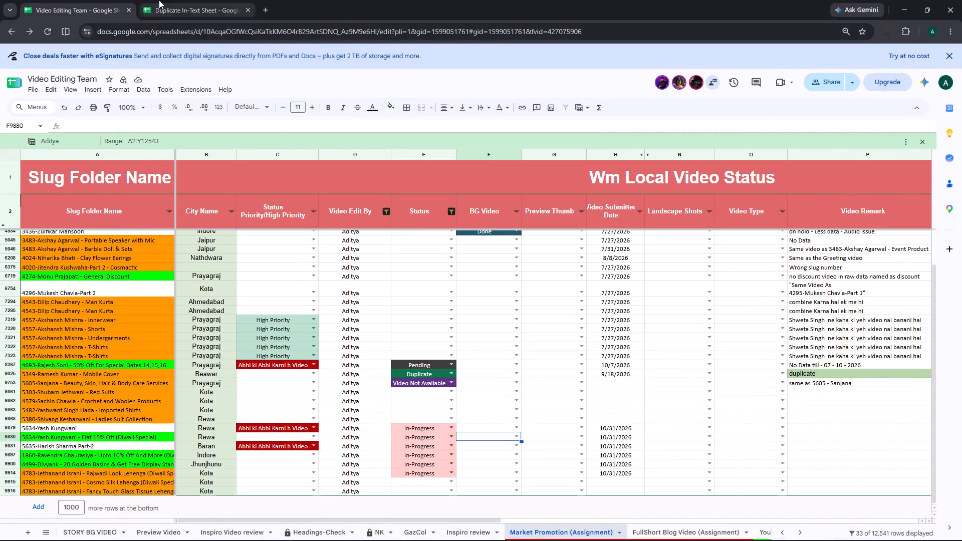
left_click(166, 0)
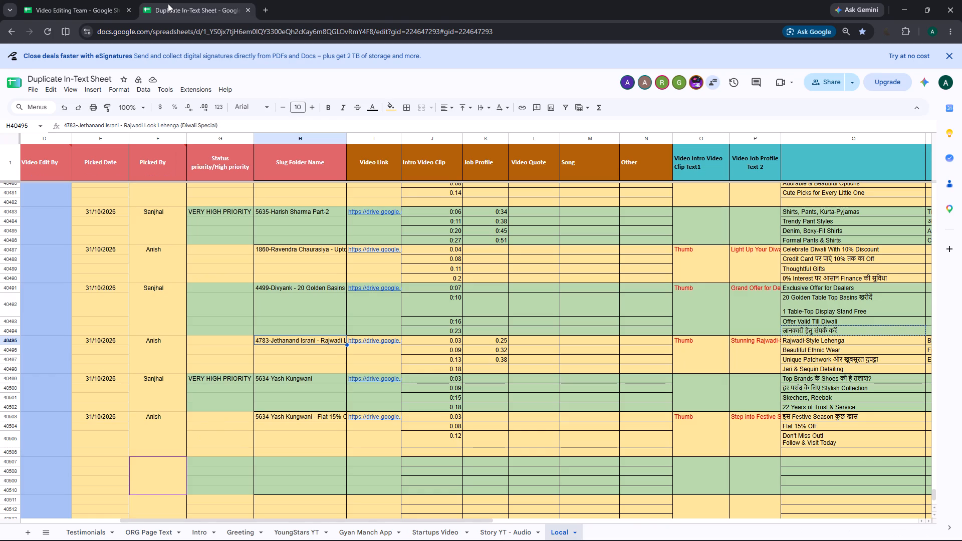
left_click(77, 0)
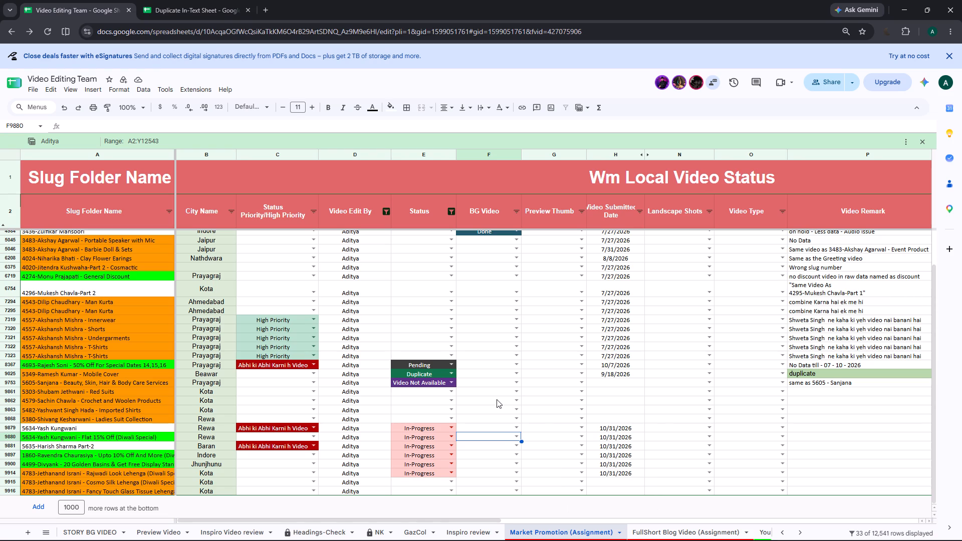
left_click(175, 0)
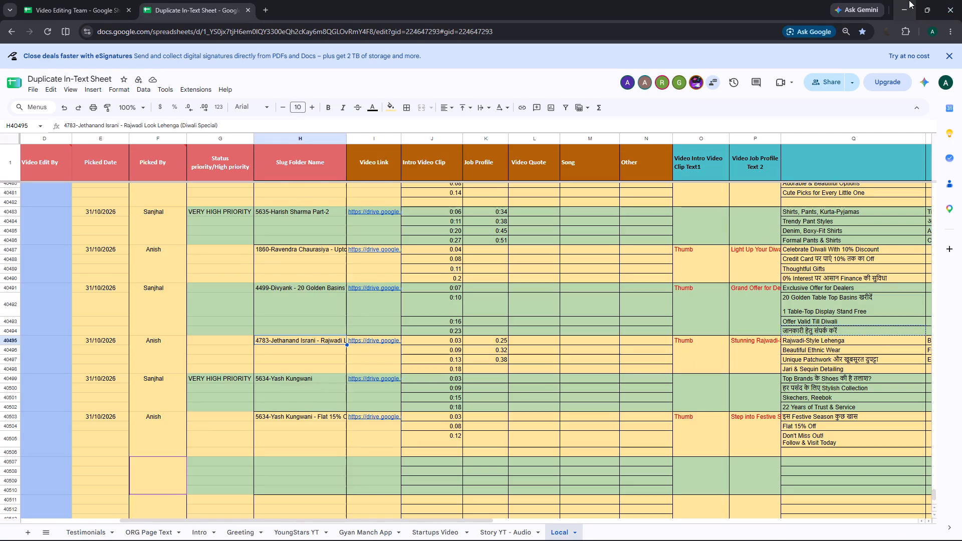
Back in Premiere Pro, save the 4499 20 Golden Basins & Get Free Display Stand project and the 4783 Rajwadi Look Lehenga project.
left_click(909, 0)
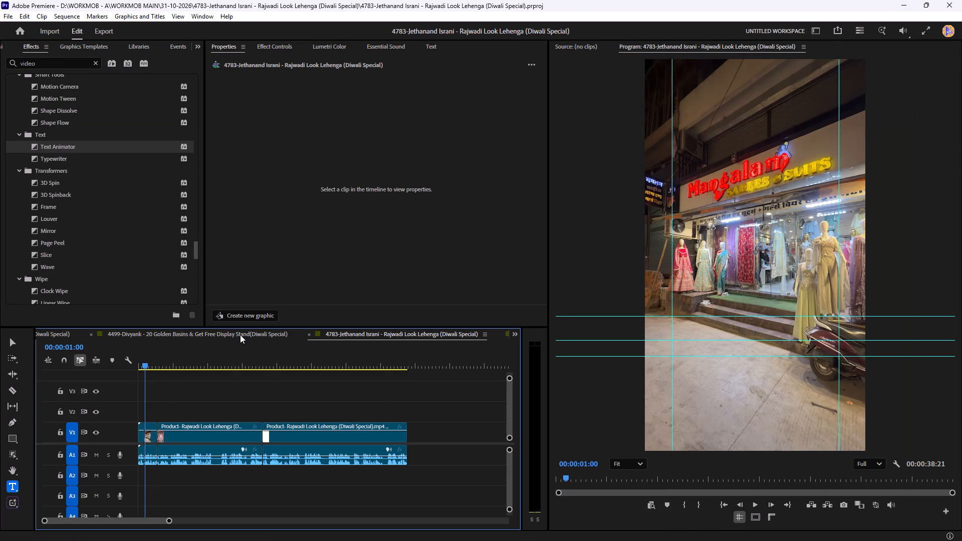
left_click(240, 335)
left_click(385, 411)
key("ctrl+s")
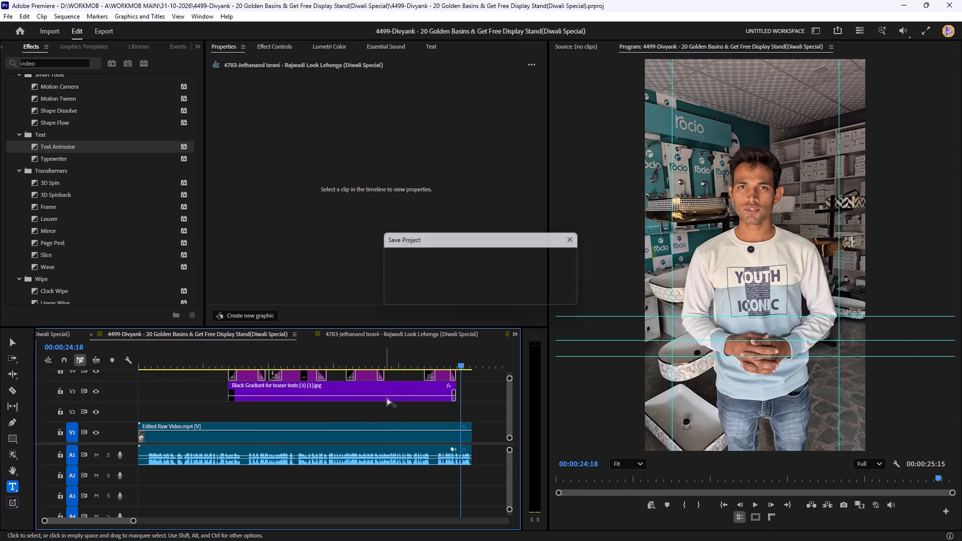
left_click(406, 333)
key("ctrl+s")
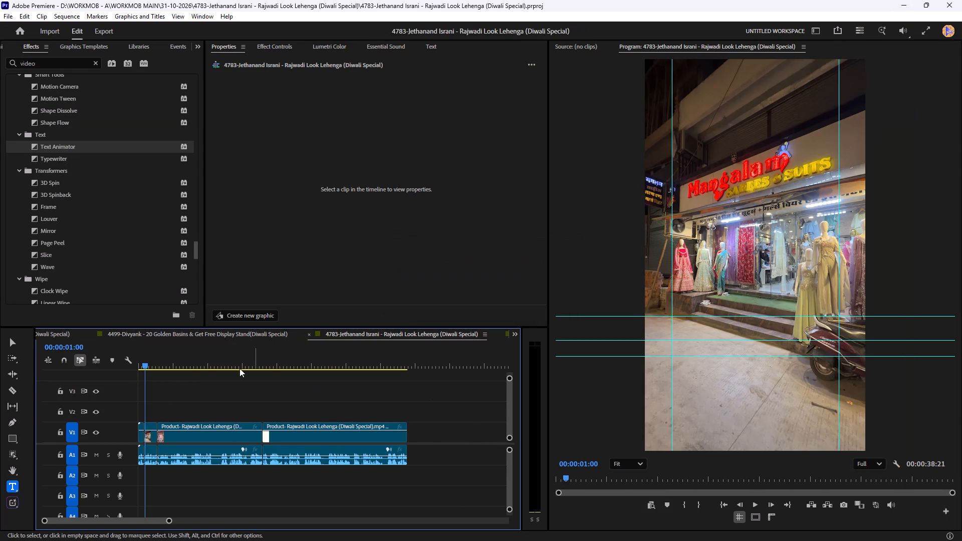
left_click_drag(149, 353, 189, 352)
Switch to Chrome and bring up the Market Promotion (Assignment) sheet of the Video Editing Team spreadsheet.
left_click(569, 524)
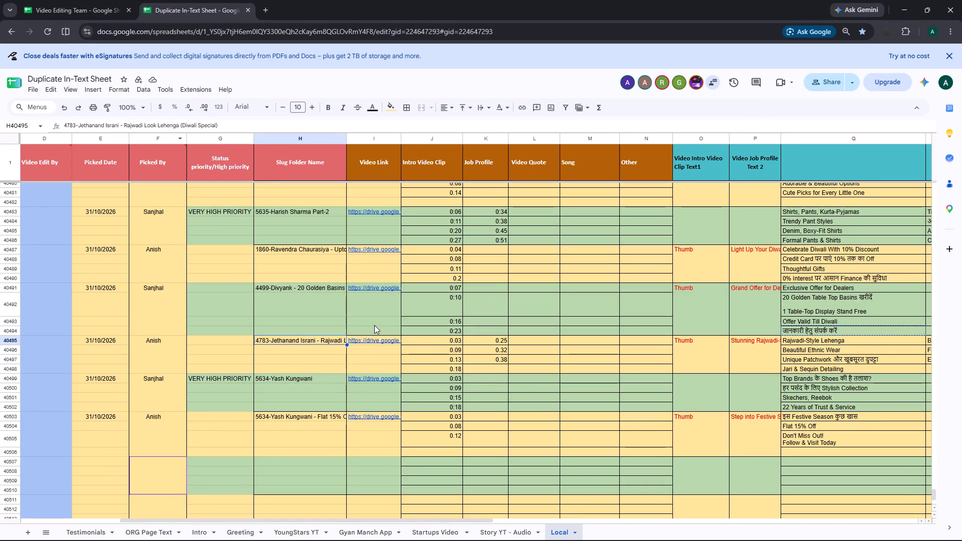
left_click(70, 9)
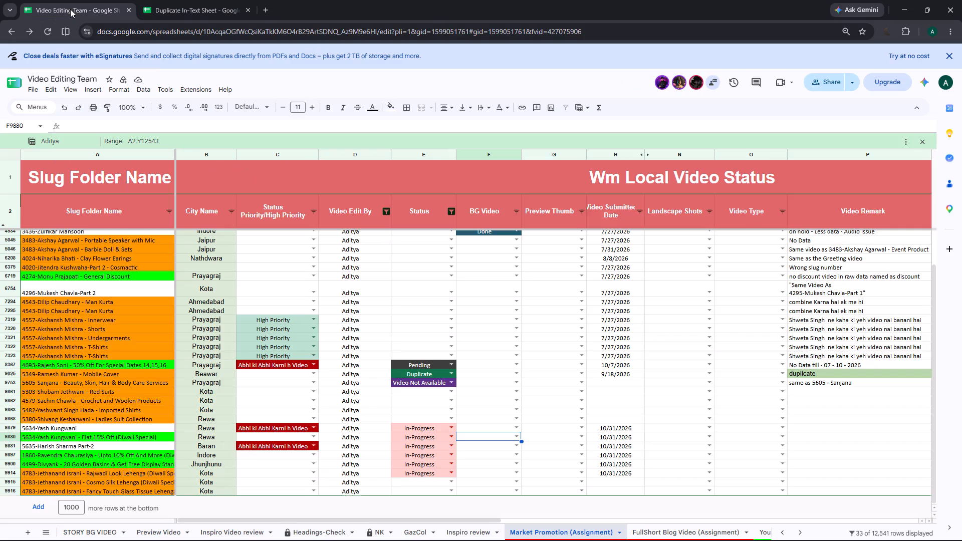
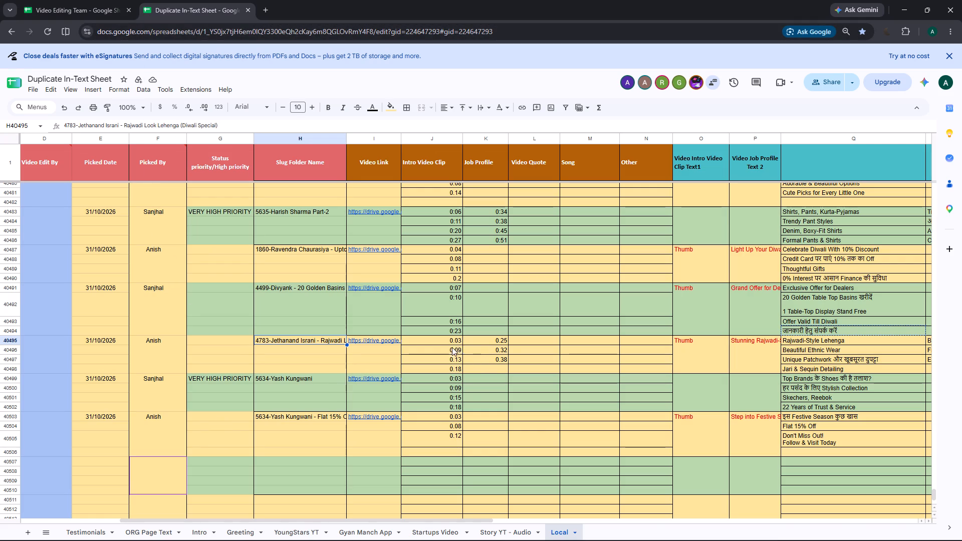
Check the intro clip times of 4783 Rajwadi Look Lehenga in the Duplicate In-Text Sheet against the Video Editing Team assignment sheet.
left_click_drag(450, 344, 448, 370)
left_click(80, 0)
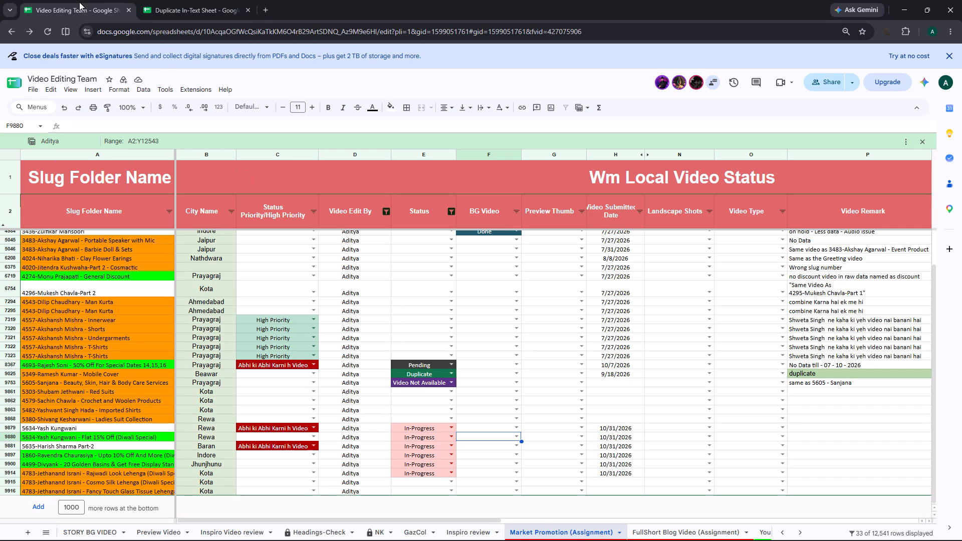
left_click(169, 0)
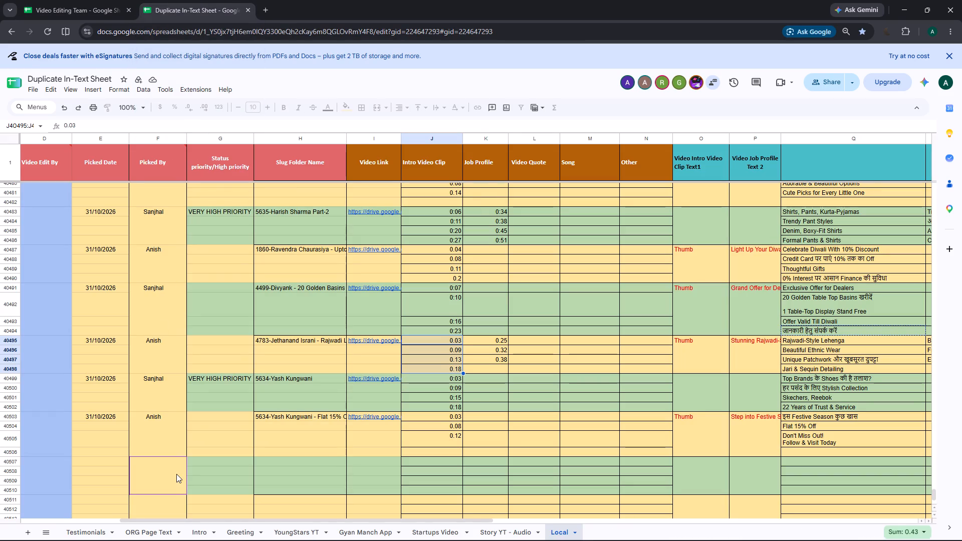
left_click(22, 0)
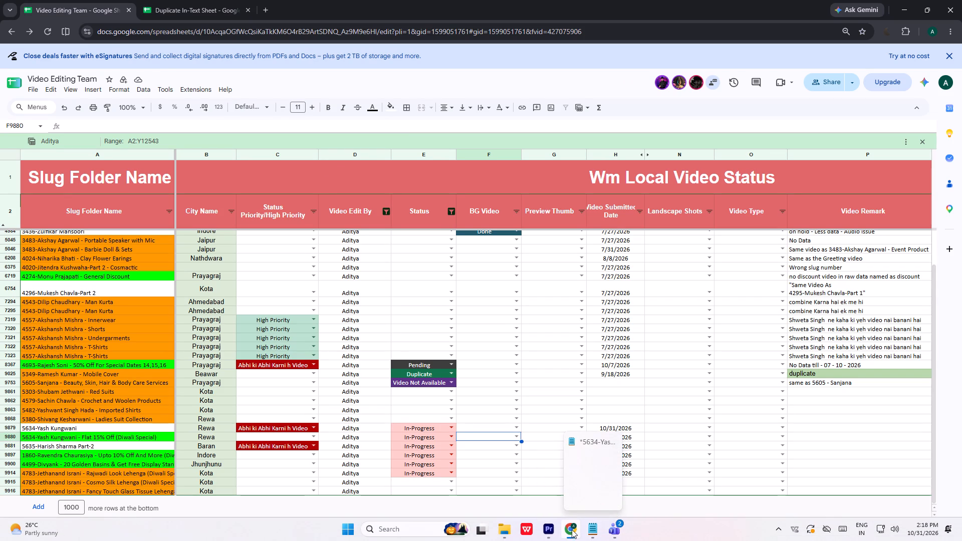
Open a Chrome window with the last Workmob profile in the list and restore its previously open pages.
left_click(576, 528)
left_click(576, 528)
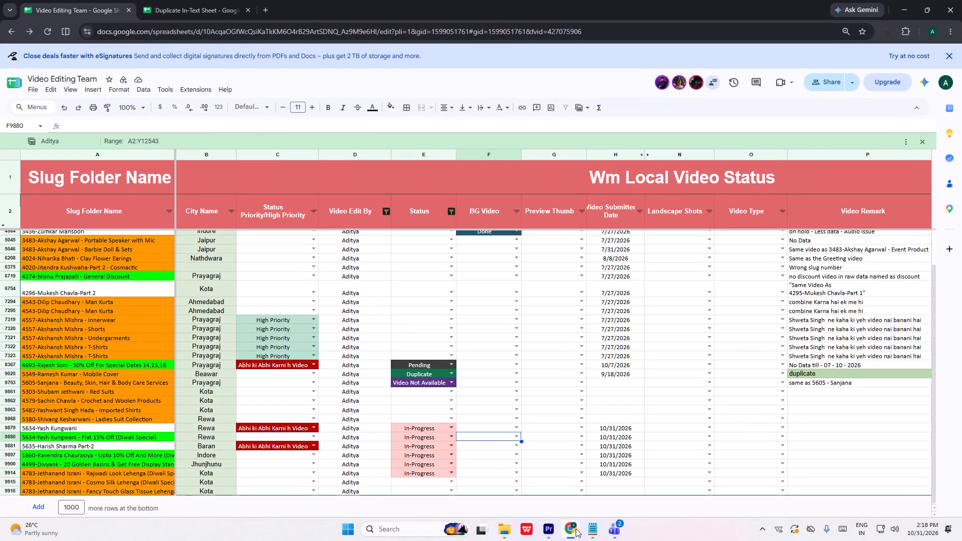
left_click(930, 34)
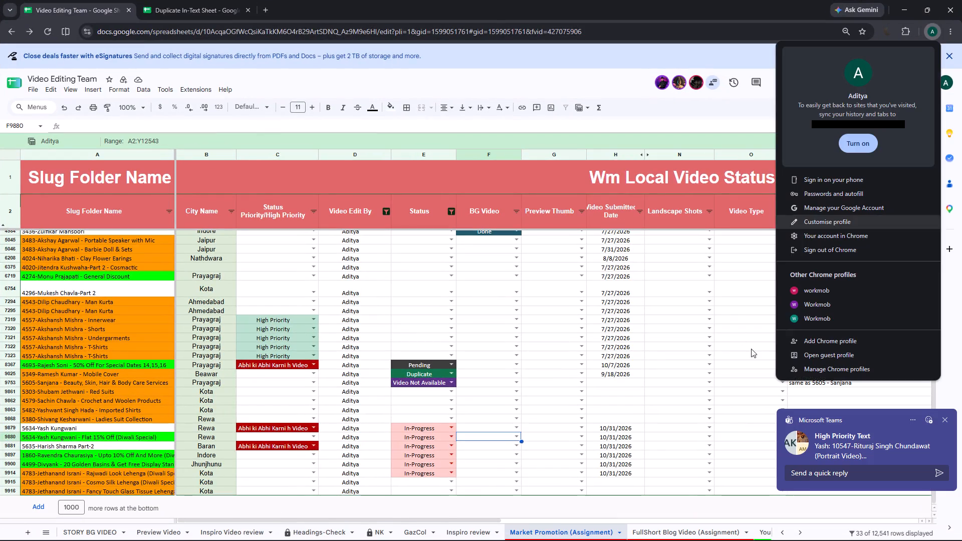
left_click(811, 323)
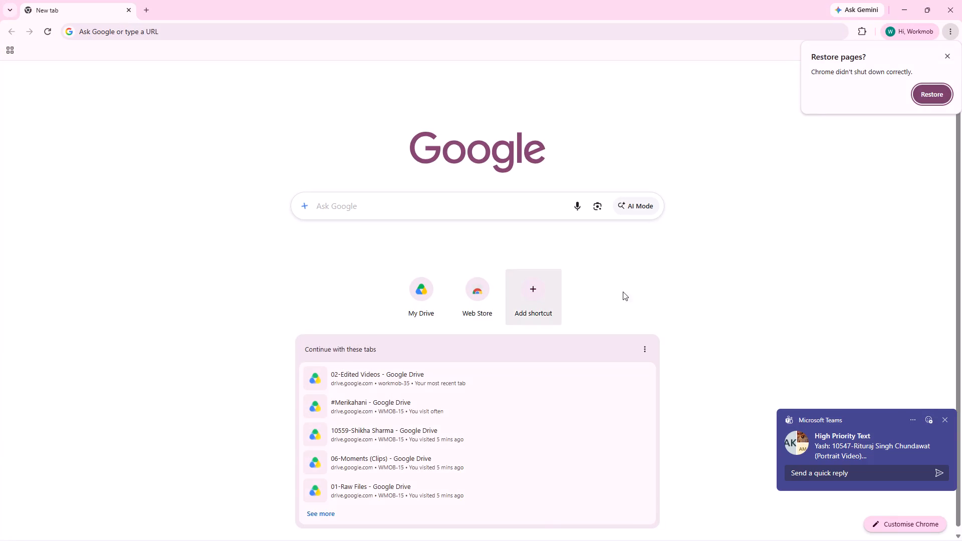
left_click(936, 96)
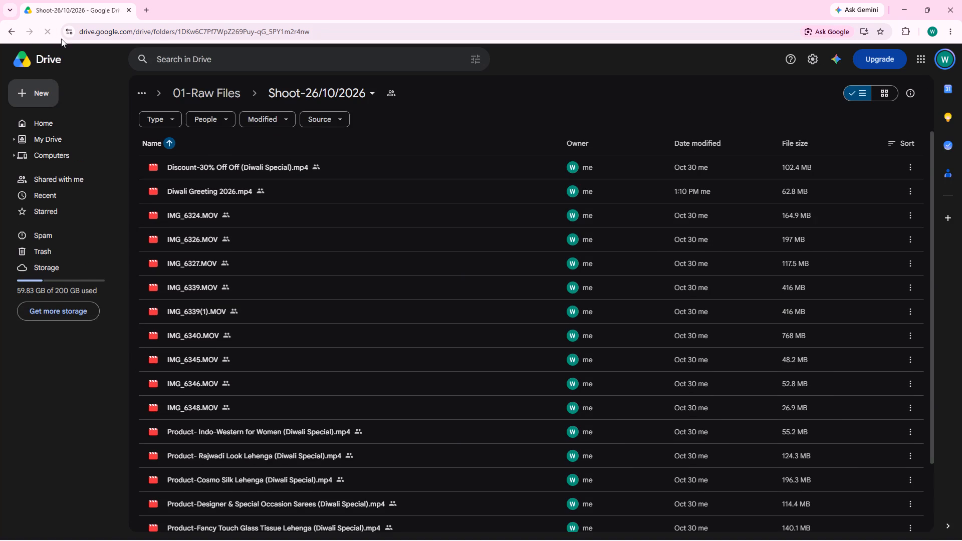
Reload the Shoot-26/10/2026 folder in Google Drive and look through its video files.
left_click(45, 34)
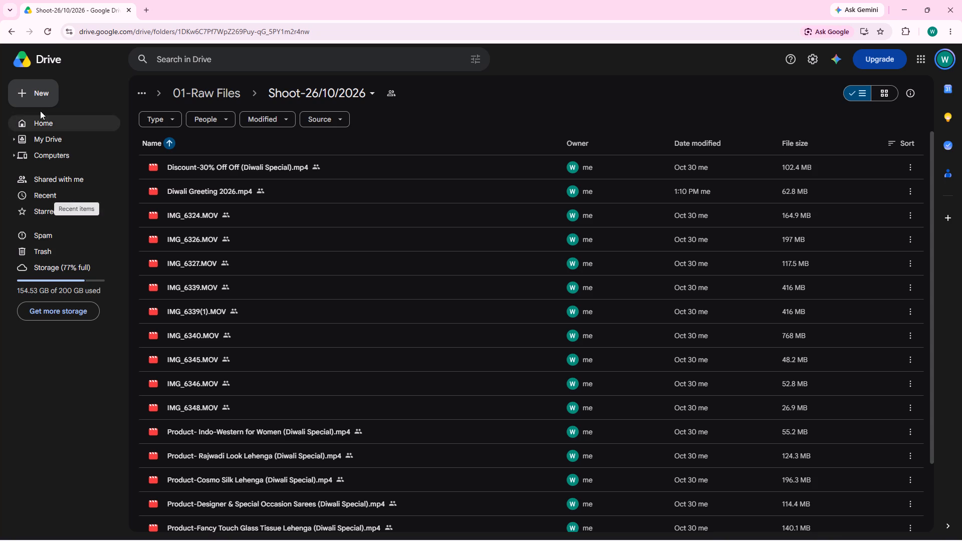
left_click(46, 33)
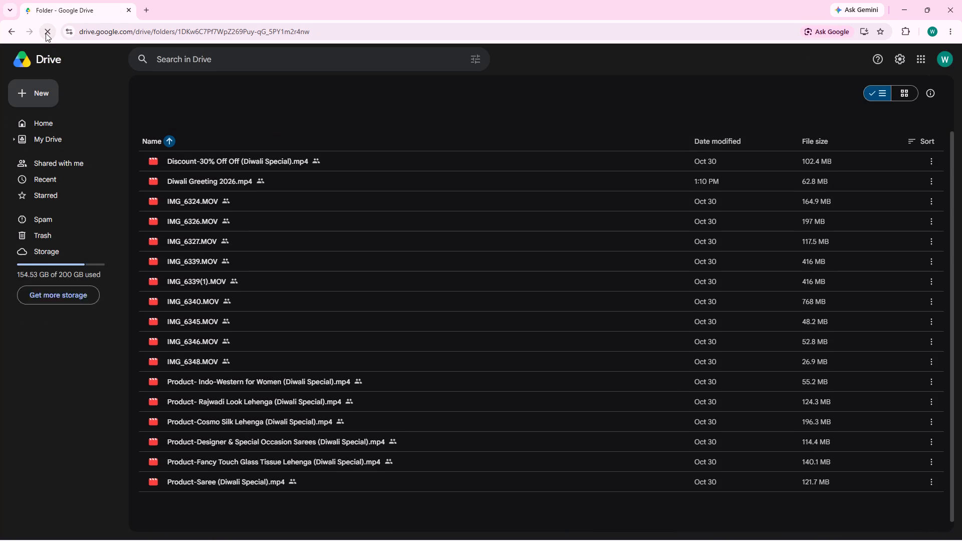
left_click(46, 33)
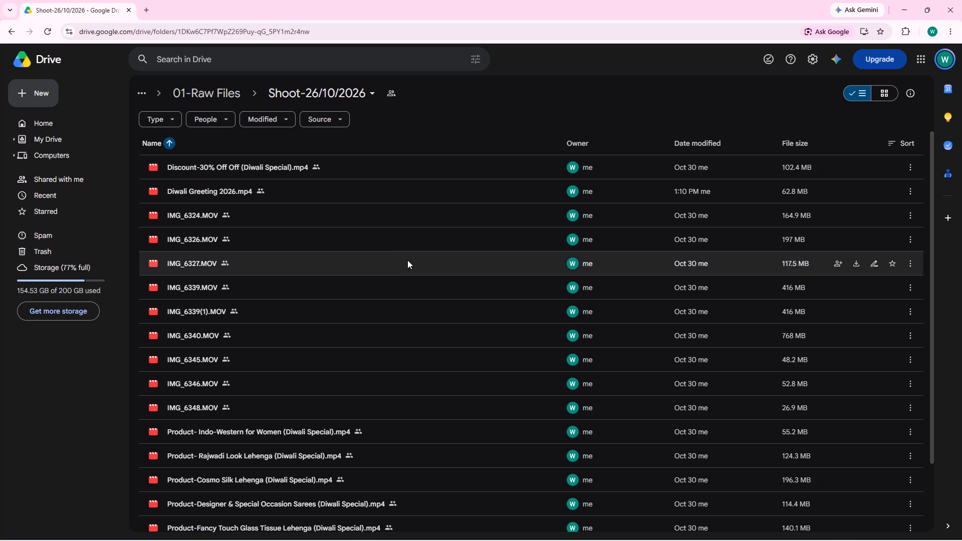
scroll(407, 248, "down", 4)
scroll(275, 272, "up", 2)
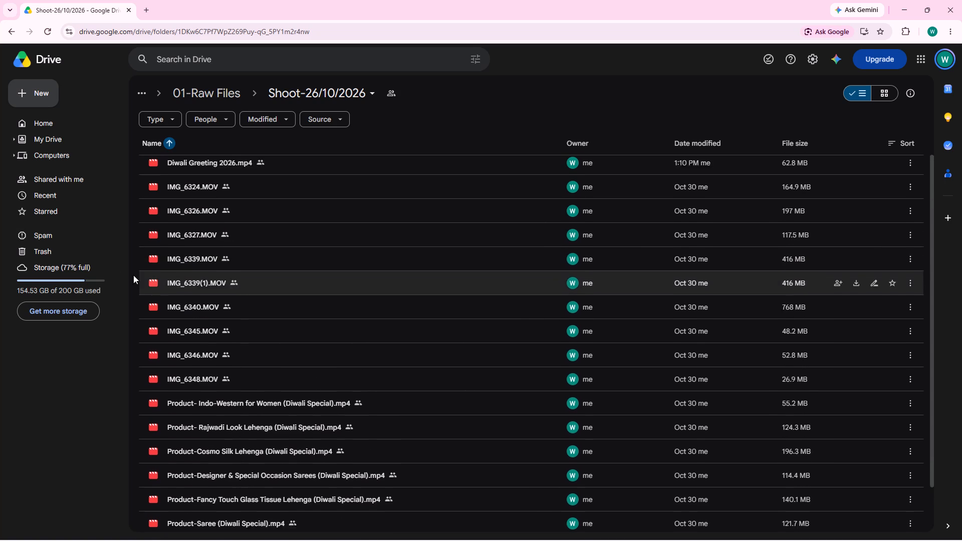
scroll(133, 275, "up", 1)
Browse the Drive sections, look over the suggested folders and files on Home, and minimise the Drive window.
left_click(37, 234)
left_click(57, 176)
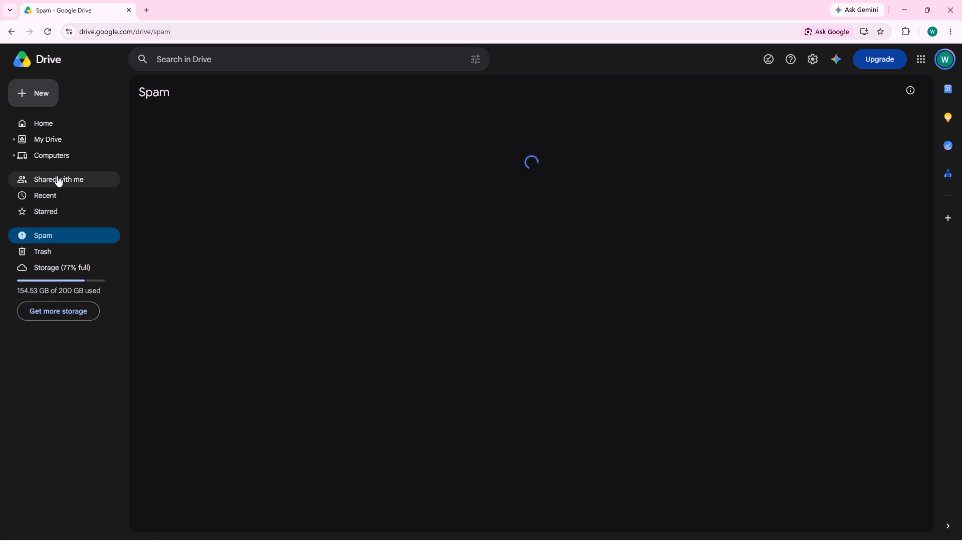
left_click(60, 150)
left_click(61, 138)
left_click(60, 123)
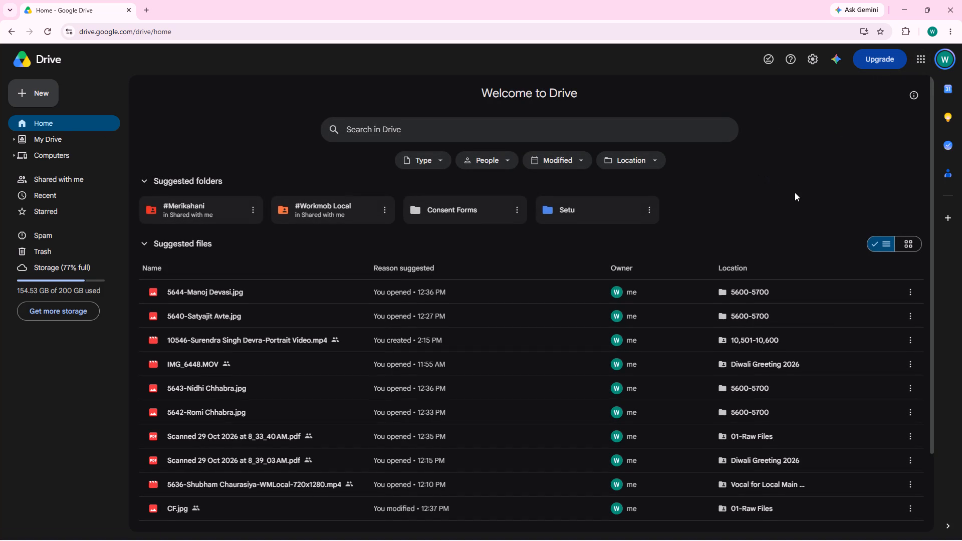
scroll(795, 192, "down", 6)
scroll(591, 237, "up", 12)
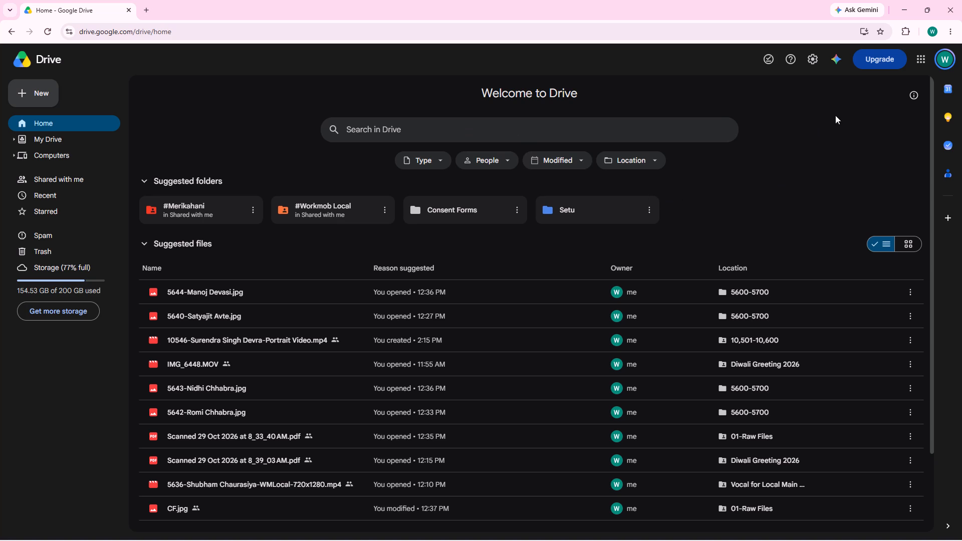
left_click(908, 6)
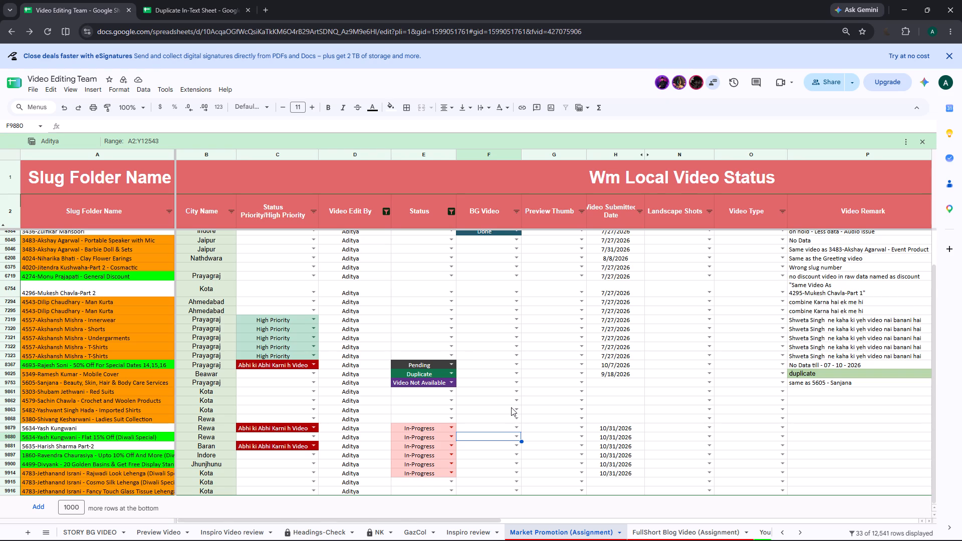
Check the 5634 Flat 15% Off (Diwali Special) entry in the Market Promotion (Assignment) sheet against the Duplicate In-Text Sheet.
left_click(180, 0)
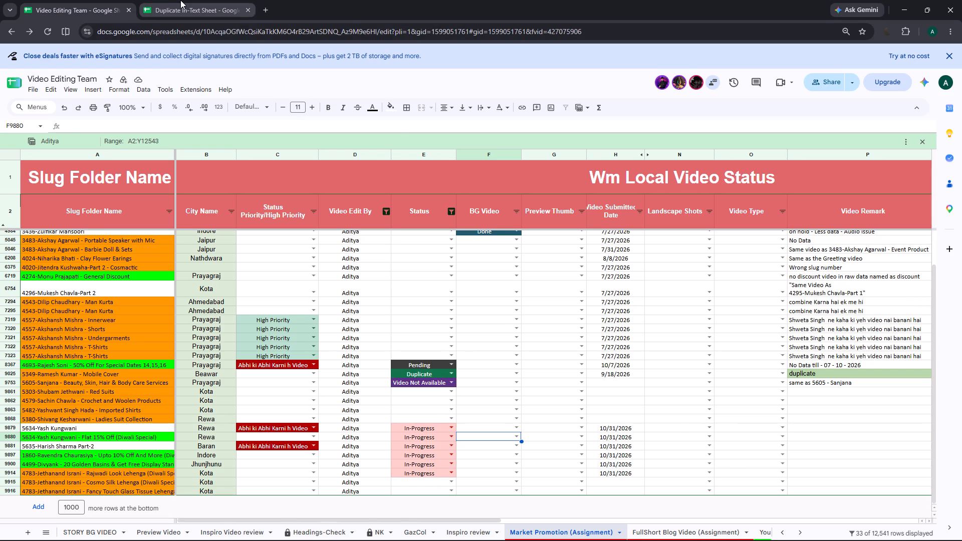
left_click(91, 0)
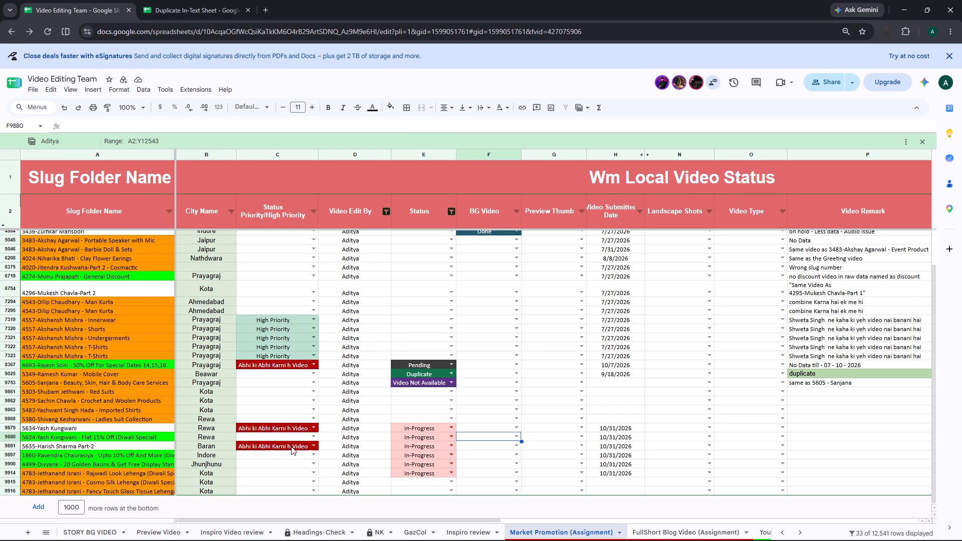
left_click(162, 436)
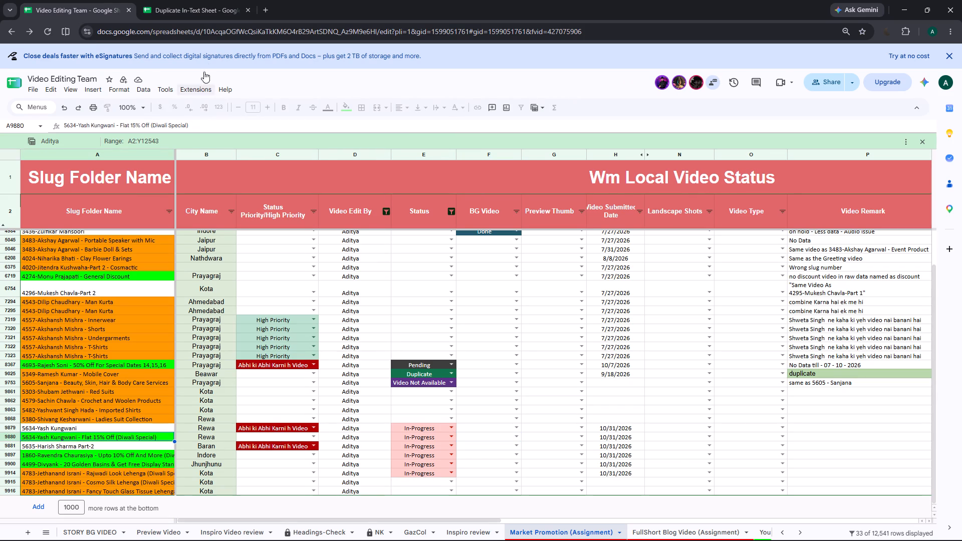
left_click(185, 0)
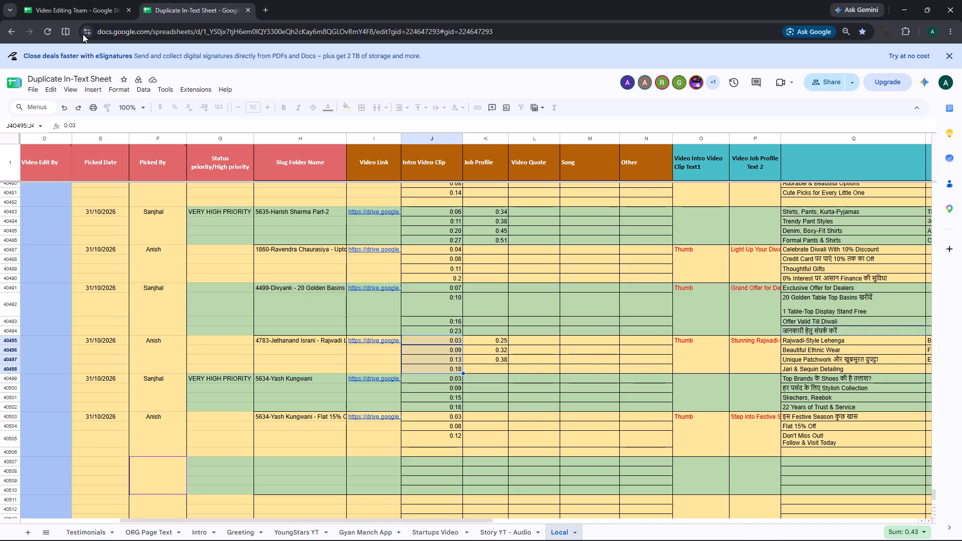
left_click(73, 0)
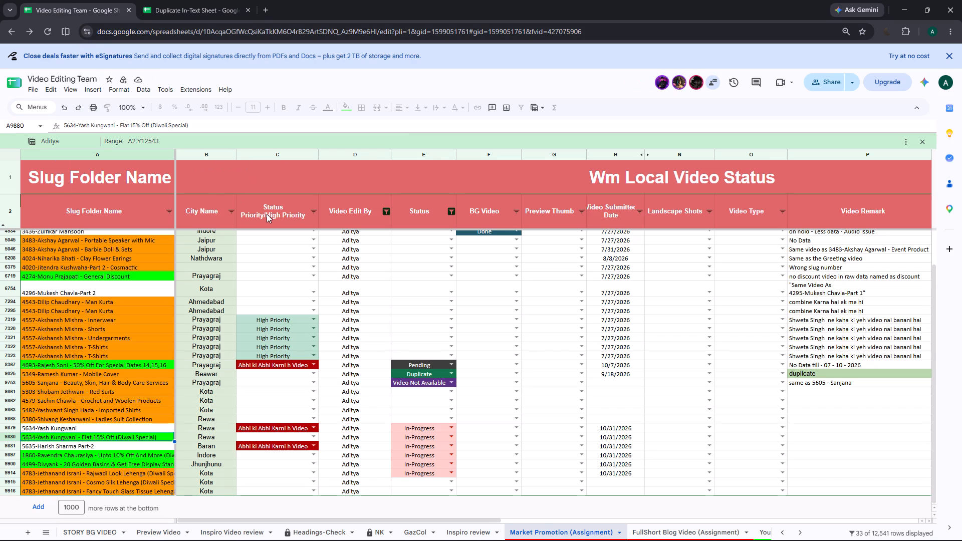
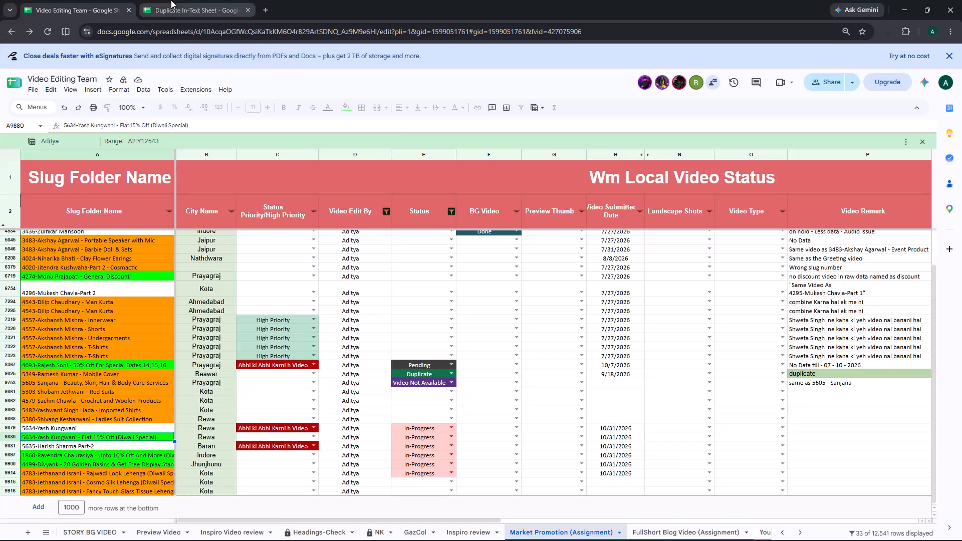
Select the slug folder name of the 4783 Rajwadi Look Lehenga (Diwali Special) entry in the Duplicate In-Text Sheet.
left_click(162, 0)
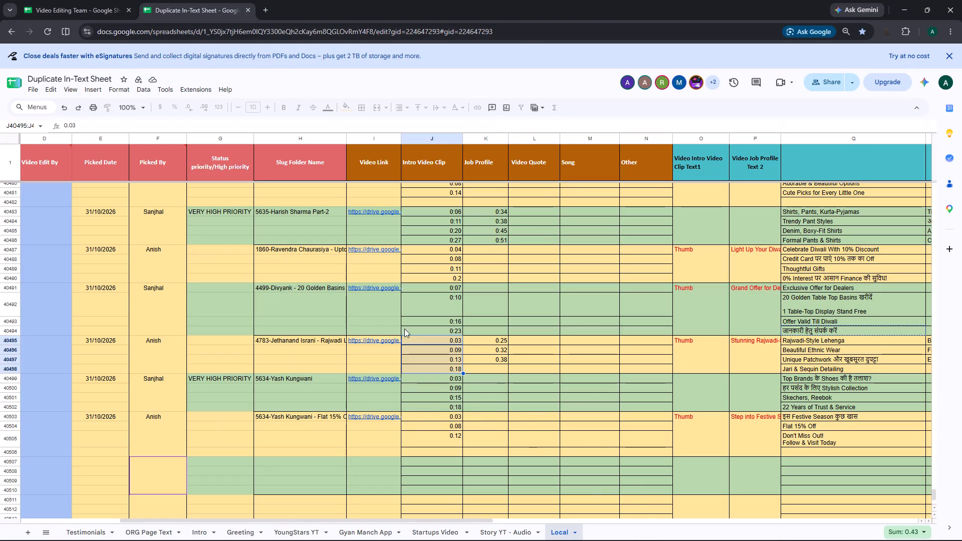
left_click(319, 341)
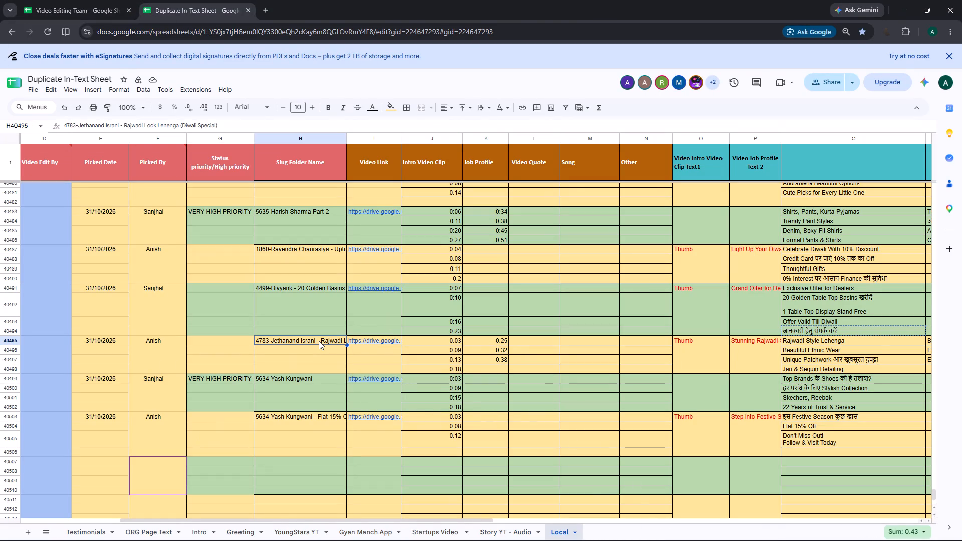
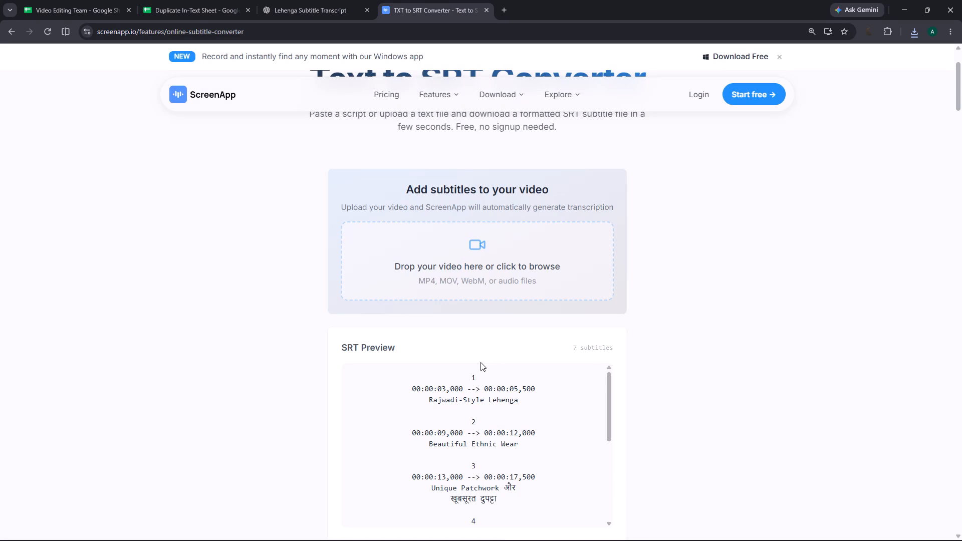
Check all timings and lines in the new SRT preview and download the .srt file.
scroll(518, 381, "down", 1)
scroll(574, 385, "down", 6)
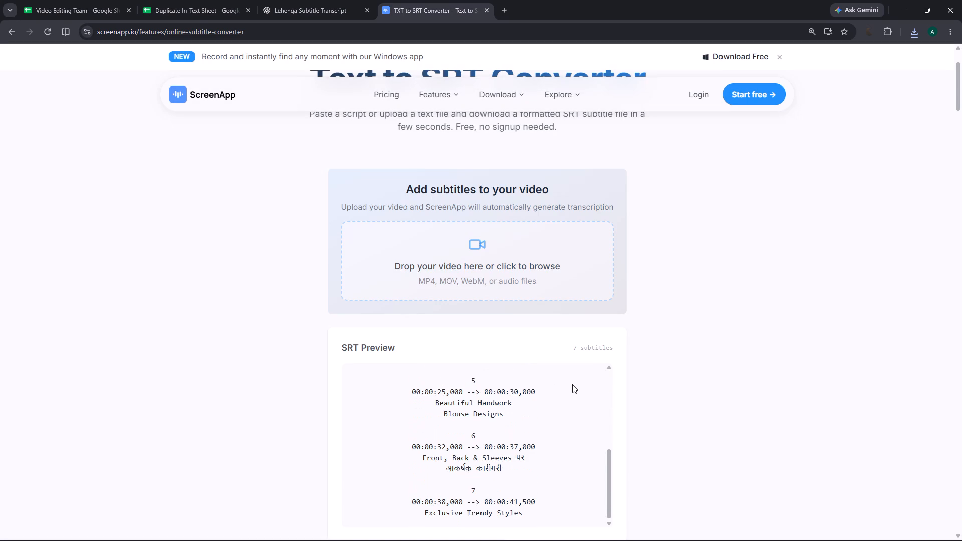
scroll(572, 384, "down", 3)
scroll(696, 336, "down", 3)
scroll(505, 319, "up", 1)
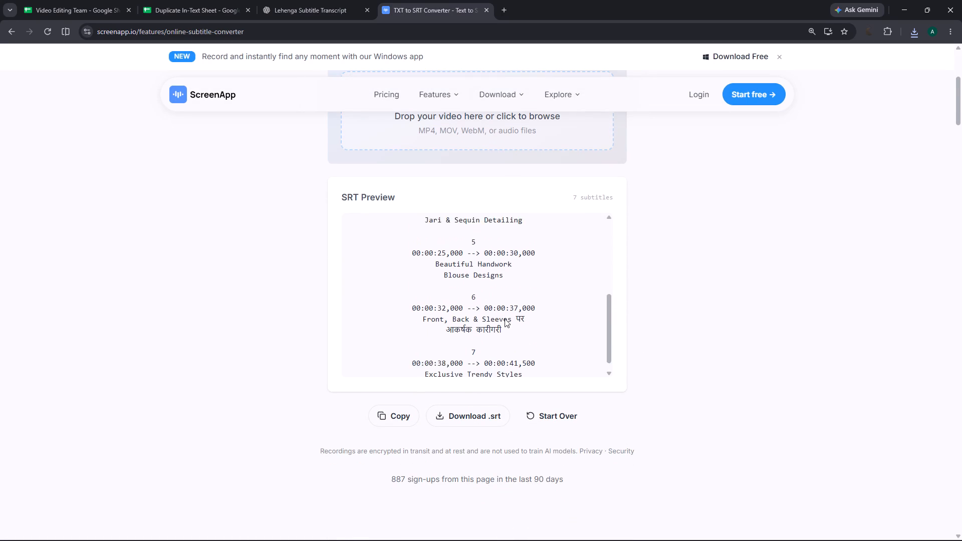
scroll(505, 319, "up", 5)
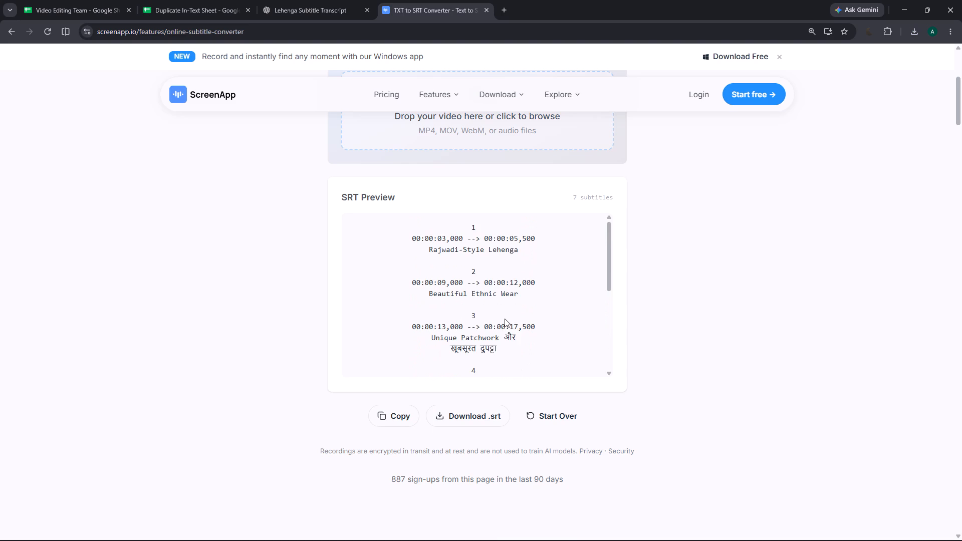
scroll(505, 319, "down", 9)
left_click(490, 417)
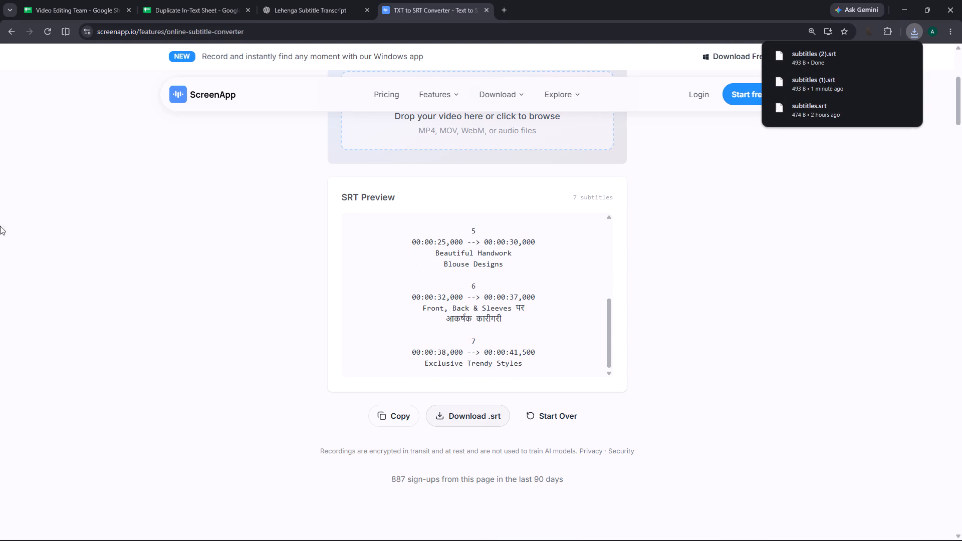
Switch to Premiere Pro, import subtitles (2).srt and add it as a subtitle track to the 4783 Rajwadi Look Lehenga sequence.
left_click(908, 0)
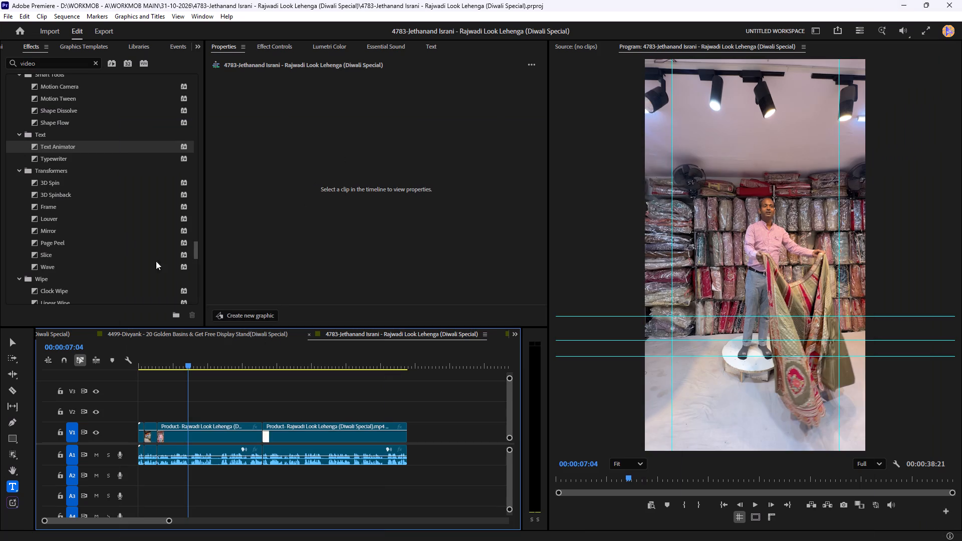
left_click(4, 47)
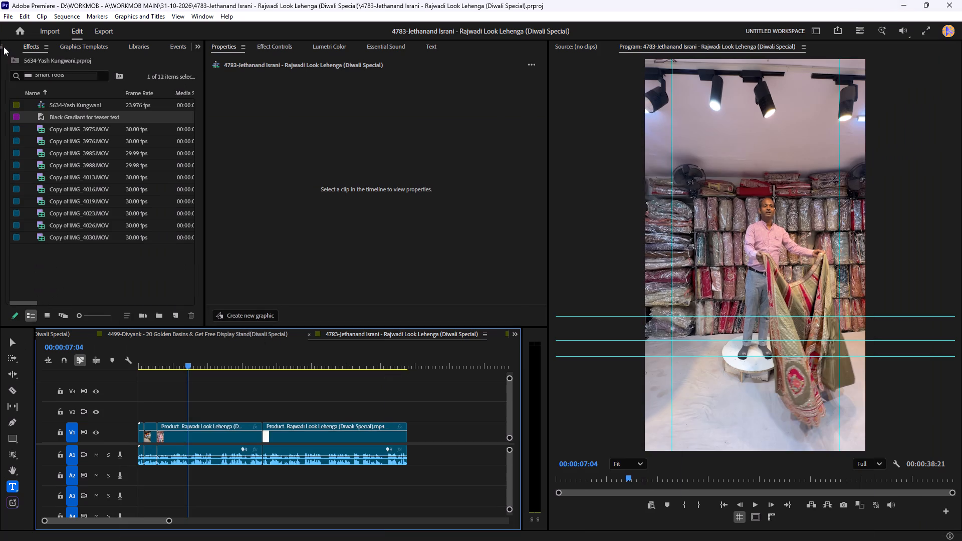
double_click(90, 273)
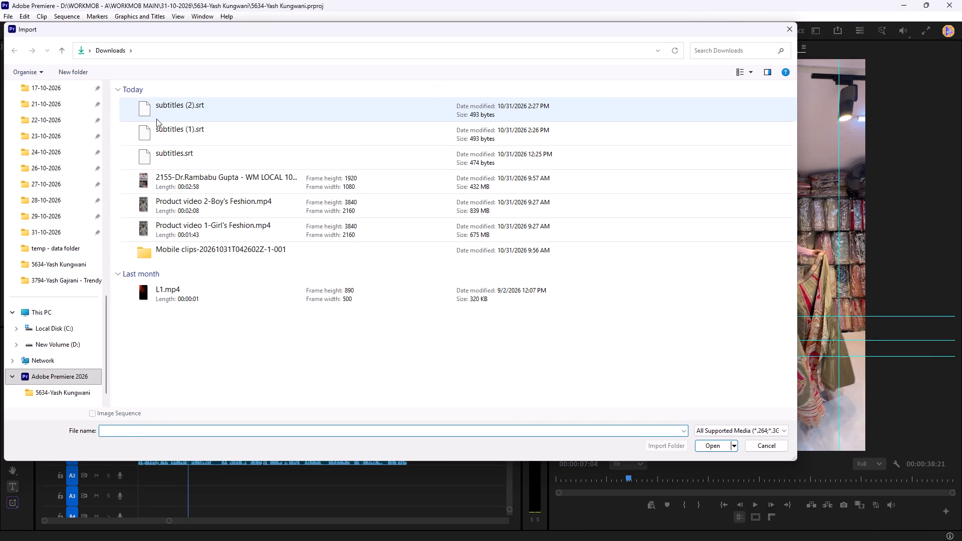
double_click(156, 119)
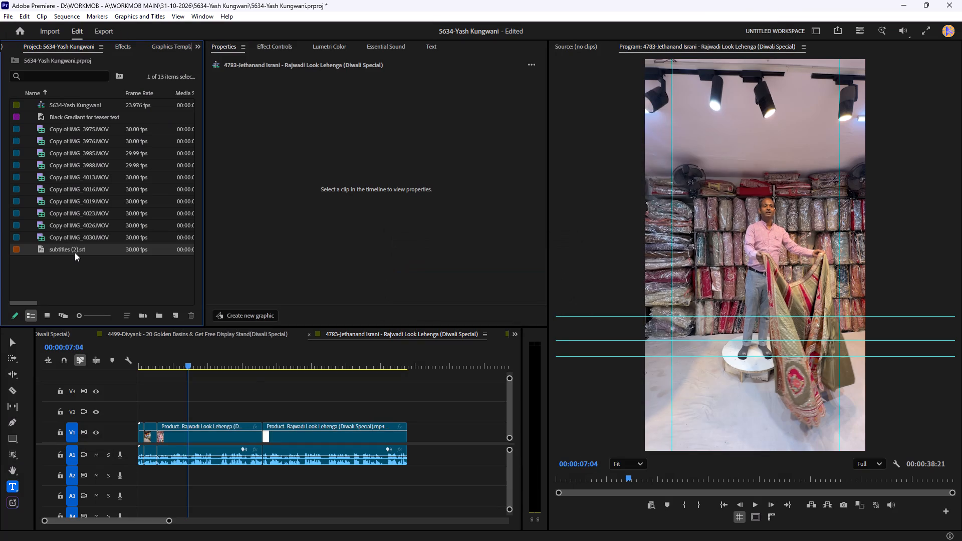
left_click_drag(75, 252, 255, 392)
left_click(494, 360)
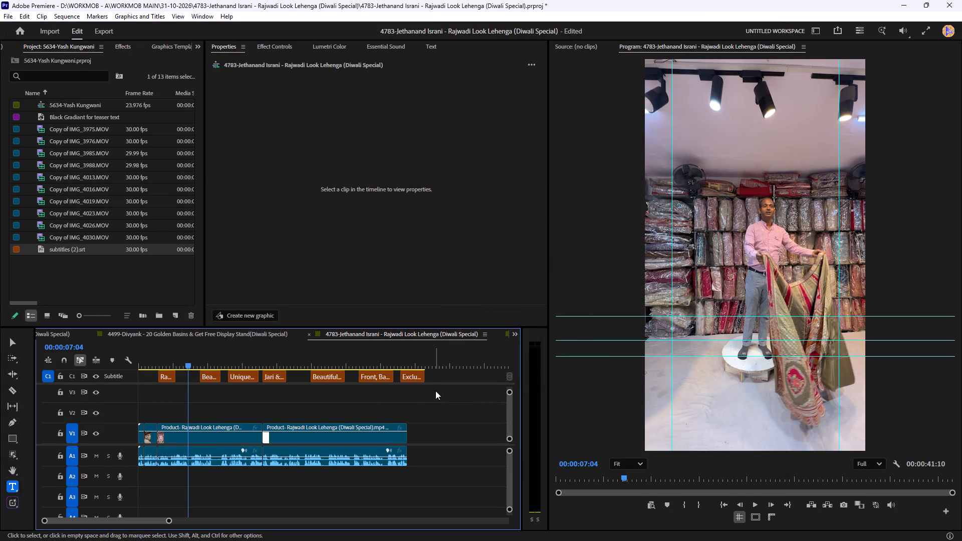
Move all captions from "Beautiful Ethnic Wear" onward earlier together, so that "Beautiful Ethnic Wear" starts at 00:00:08:11.
left_click_drag(435, 391, 192, 367)
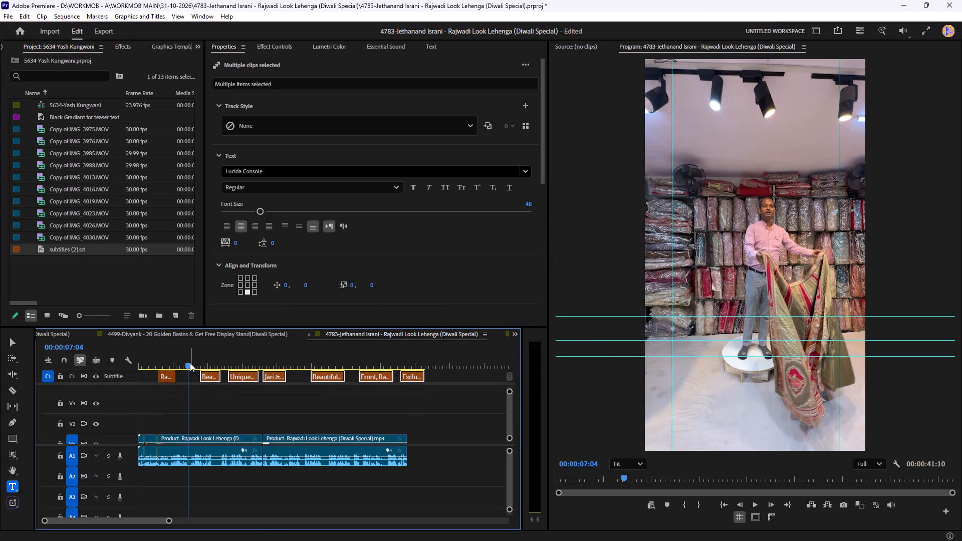
left_click_drag(190, 363, 199, 362)
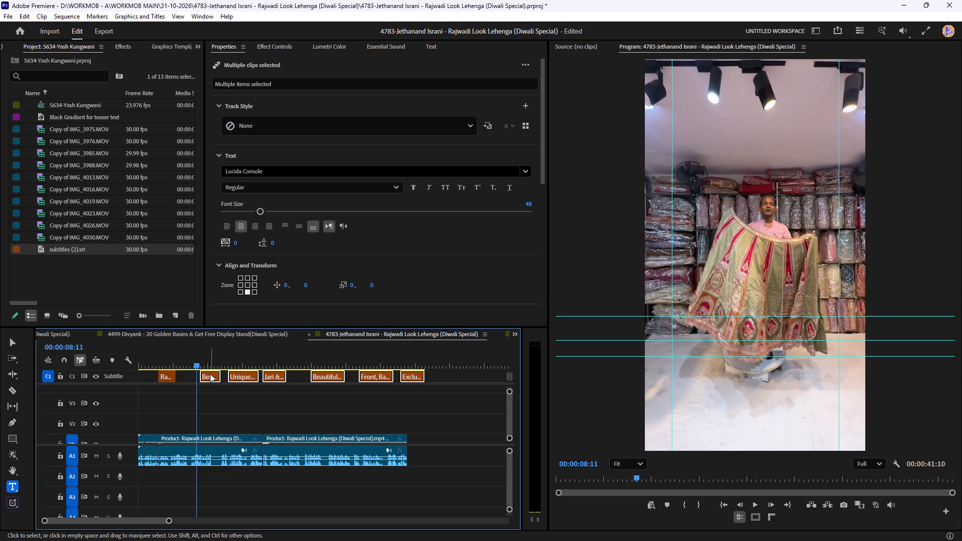
left_click(210, 374)
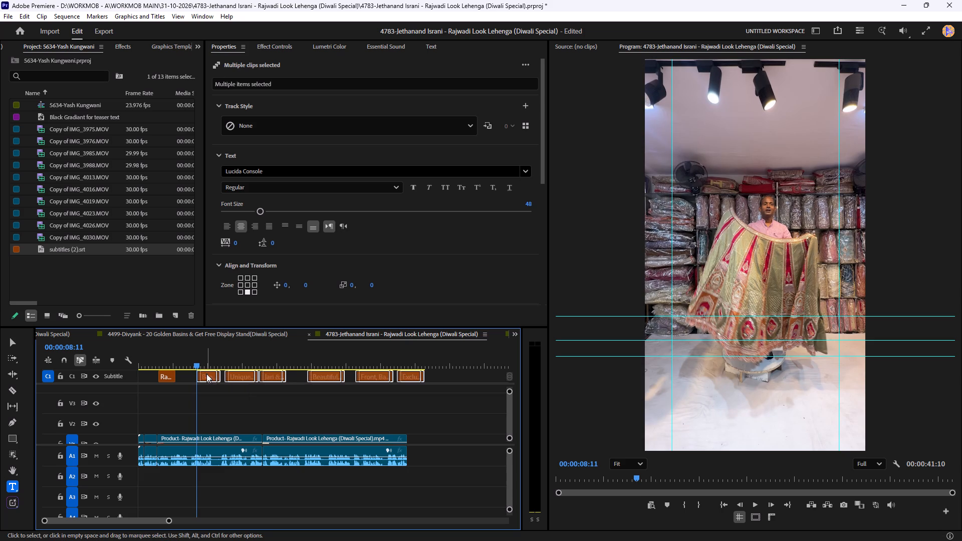
left_click(441, 396)
Trim the last caption, "Exclusive Trendy Styles", to start slightly earlier and end with the video, and check the sequence's end.
left_click_drag(418, 377, 403, 379)
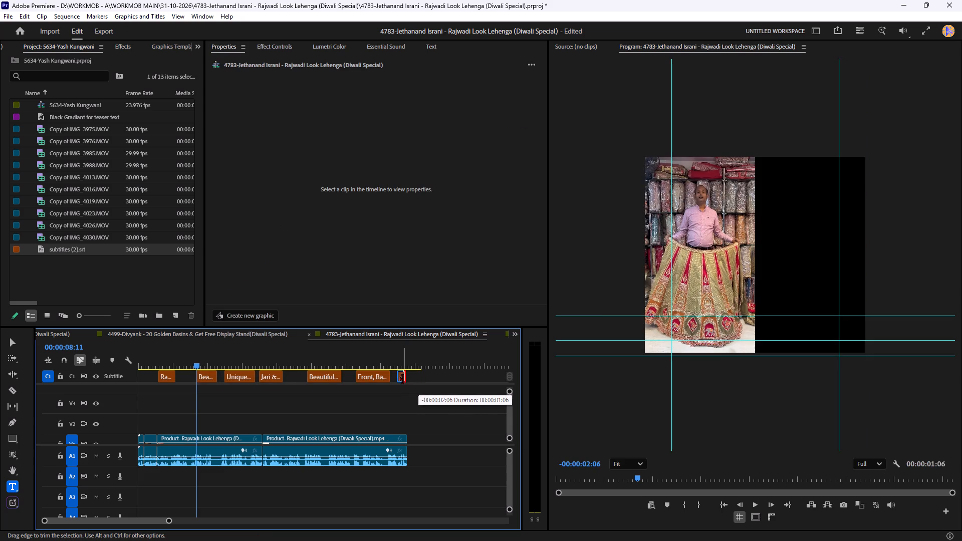
left_click_drag(403, 379, 406, 382)
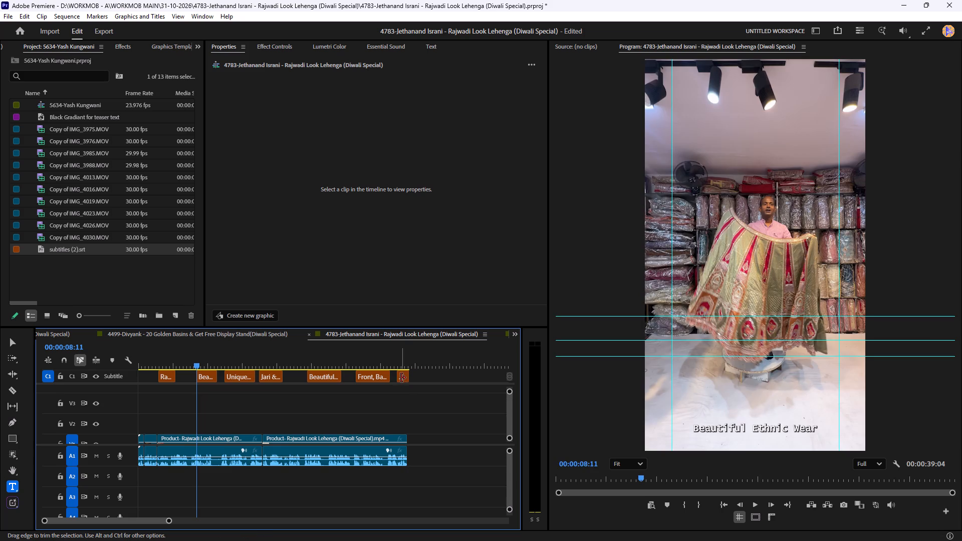
left_click(399, 377)
left_click(408, 378)
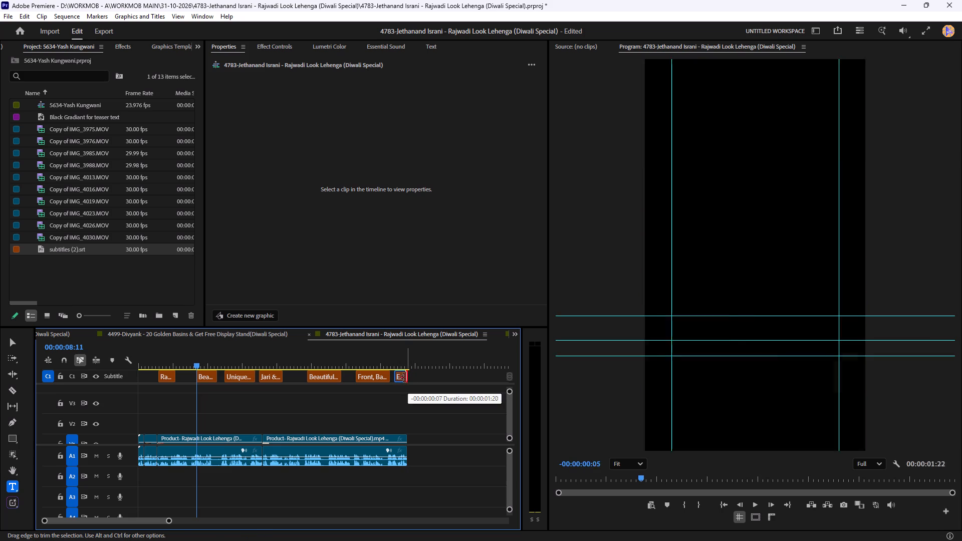
left_click(434, 416)
left_click_drag(190, 362, 201, 364)
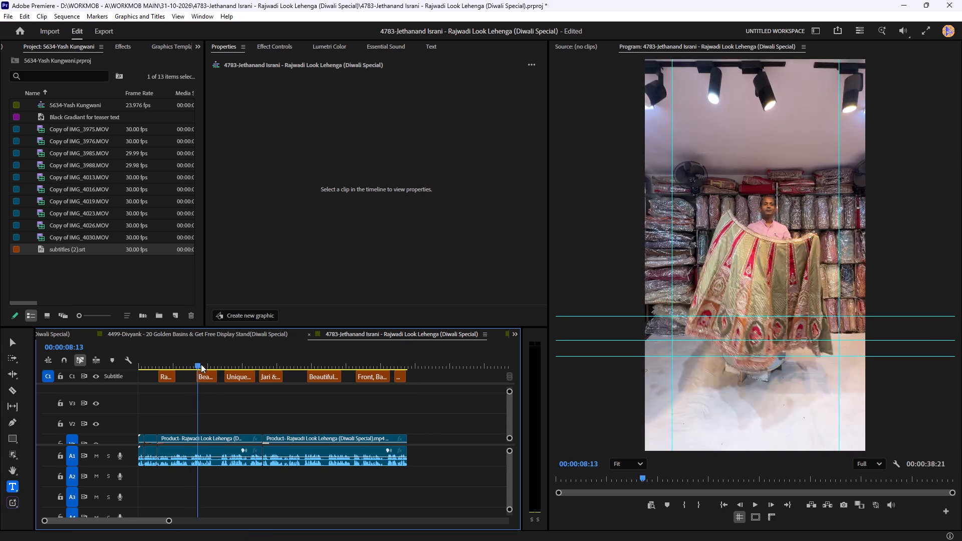
left_click_drag(201, 364, 401, 423)
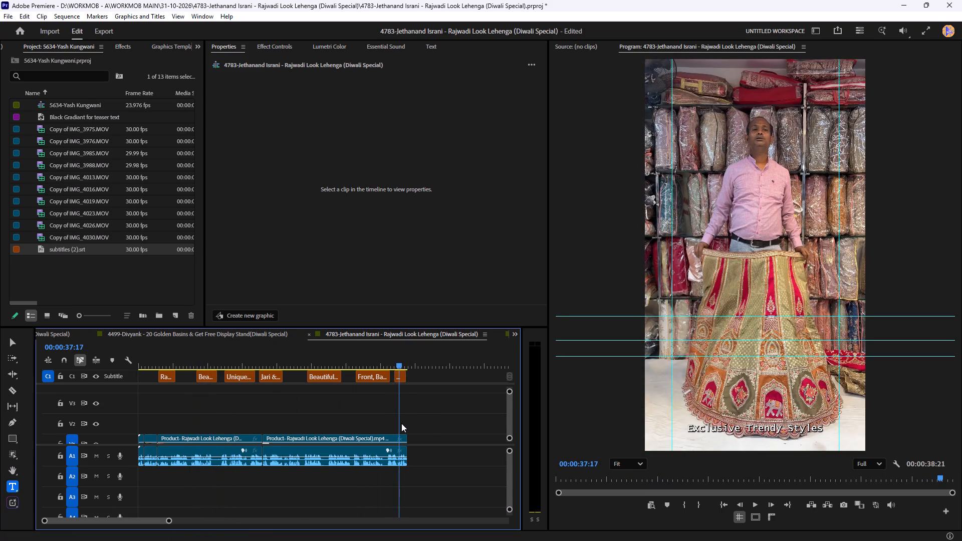
left_click_drag(401, 423, 409, 422)
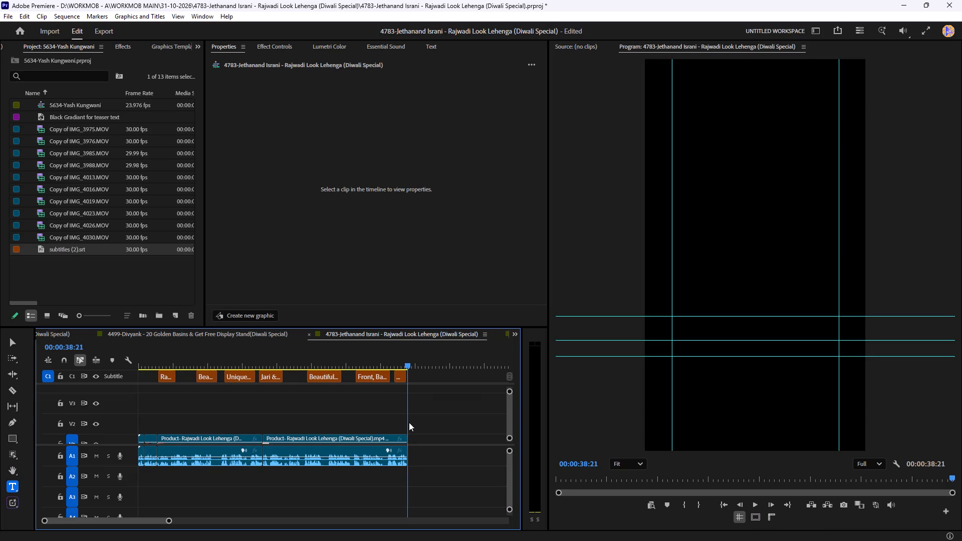
Style all seven captions in HP Simplified Bold, all caps, with font size 74.
left_click_drag(409, 422, 170, 441)
left_click_drag(436, 399, 165, 366)
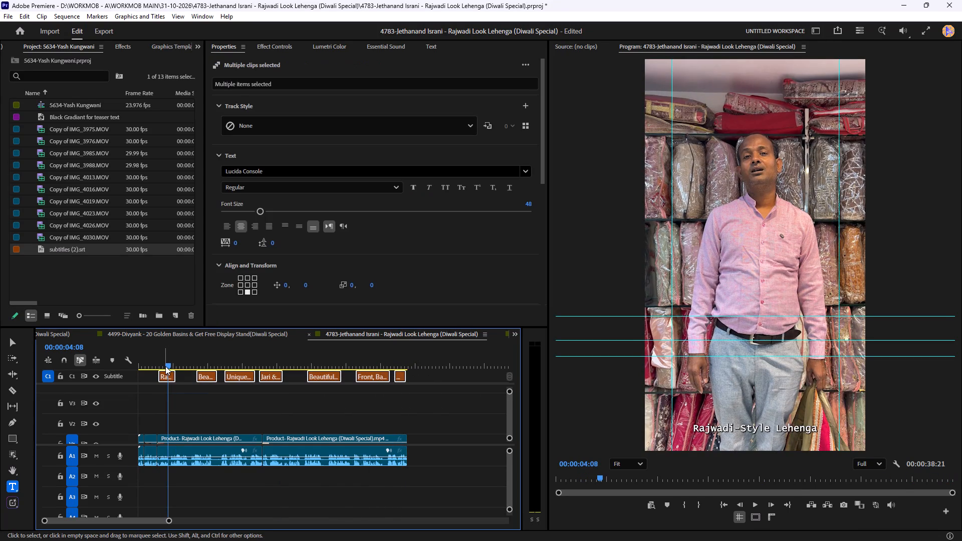
left_click(262, 172)
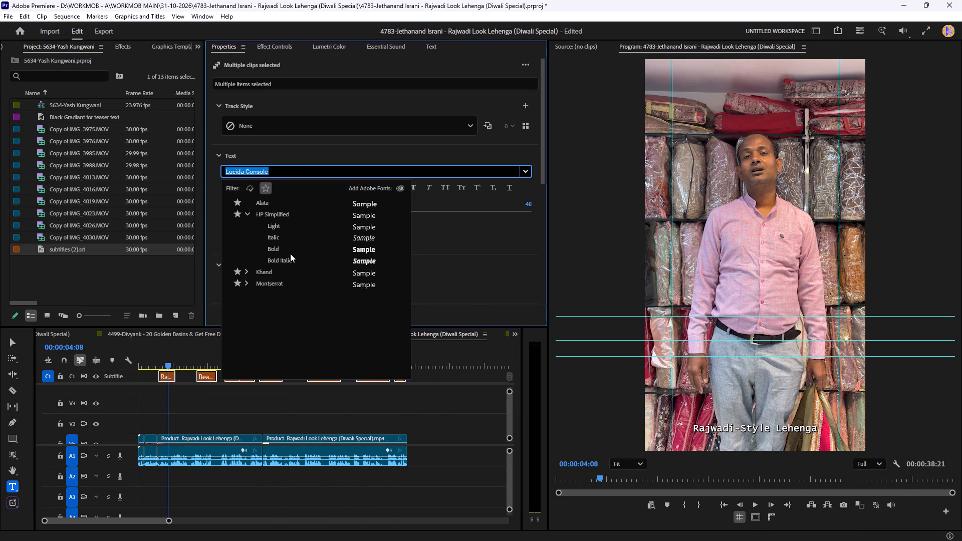
left_click(283, 250)
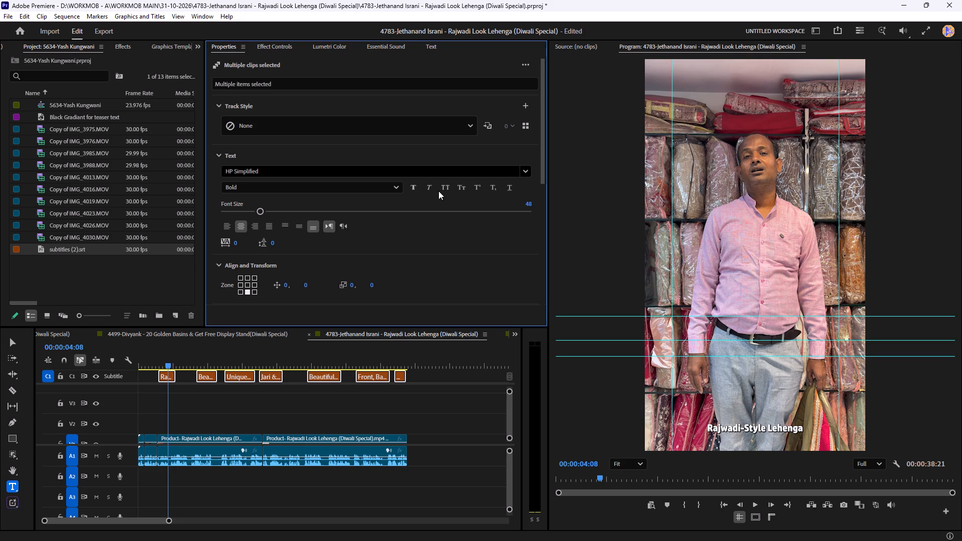
left_click(443, 185)
left_click_drag(263, 213, 274, 216)
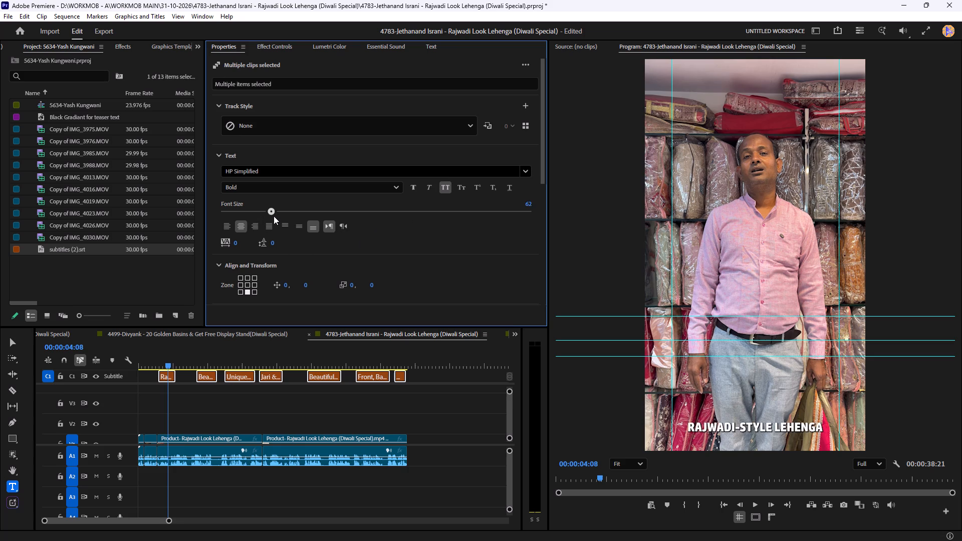
left_click_drag(274, 216, 283, 216)
Align the captions to the middle-centre zone and set their vertical position to 410.
left_click(250, 287)
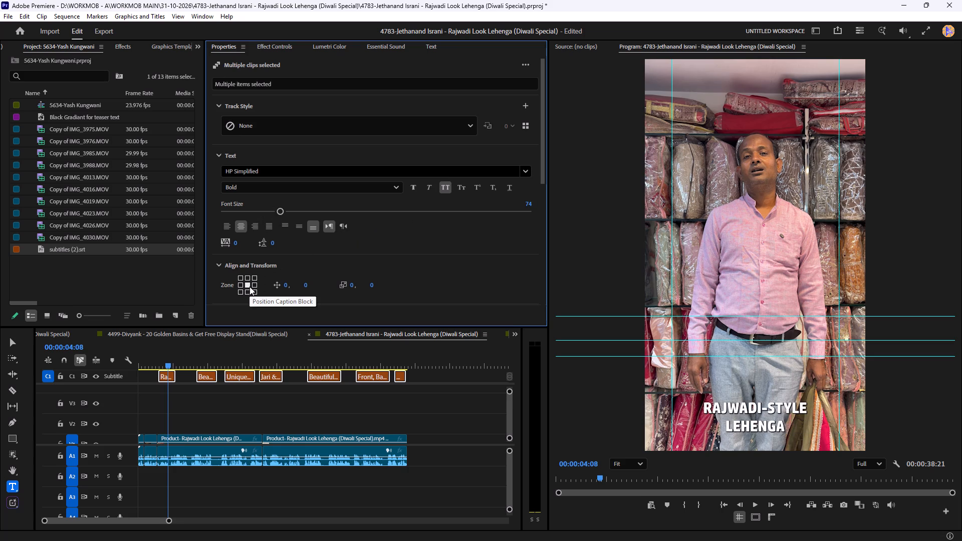
left_click(306, 287)
type("410")
left_click(422, 249)
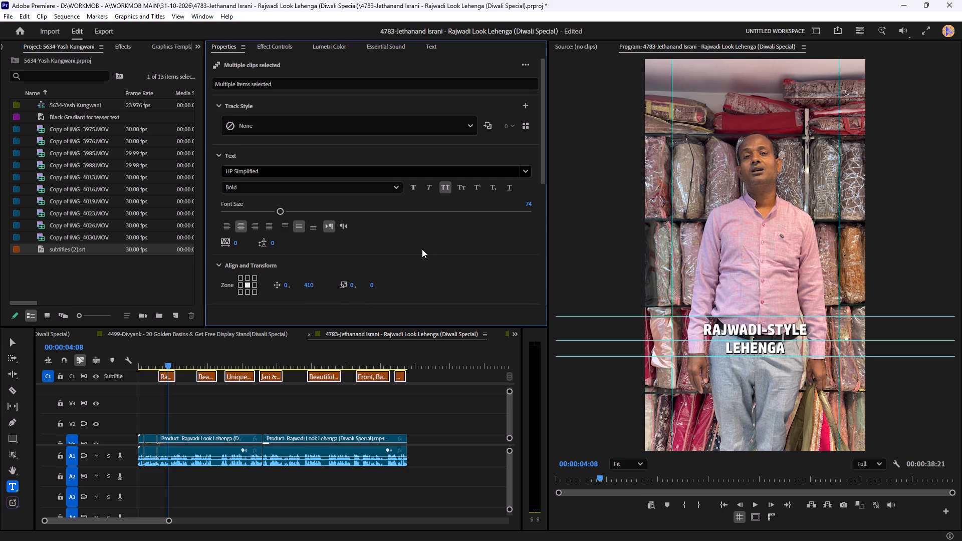
Set the fill colour of all seven captions to yellow FFF000.
scroll(422, 249, "down", 10)
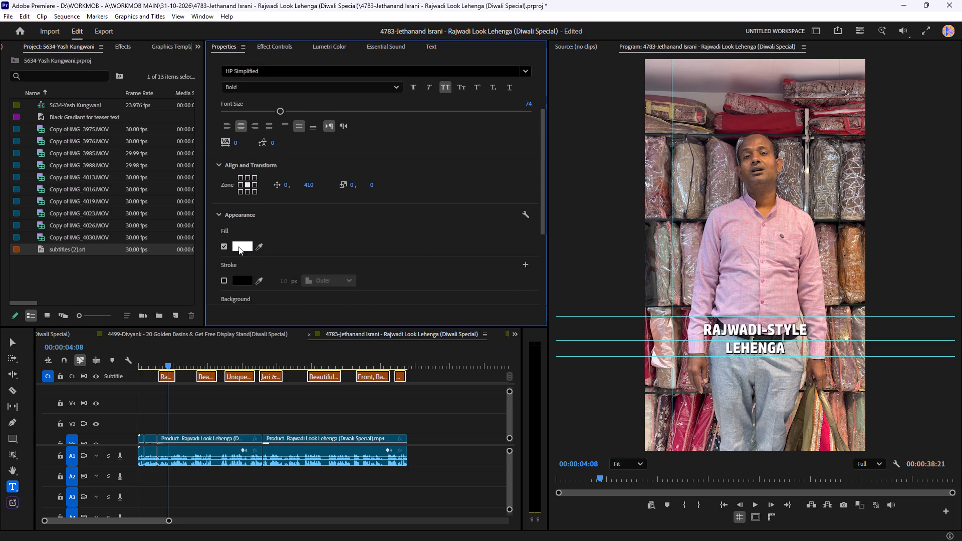
left_click(238, 246)
left_click_drag(537, 335, 562, 334)
type("00")
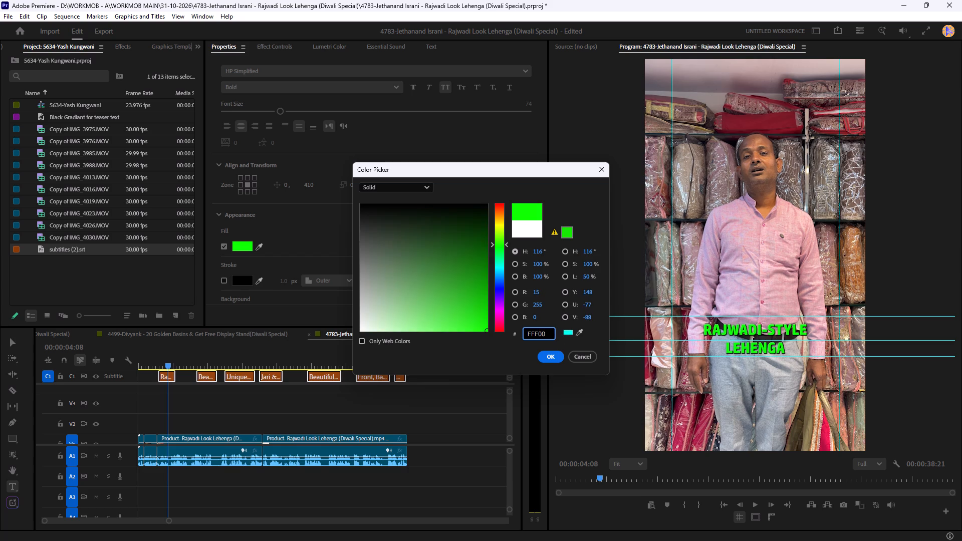
key("0")
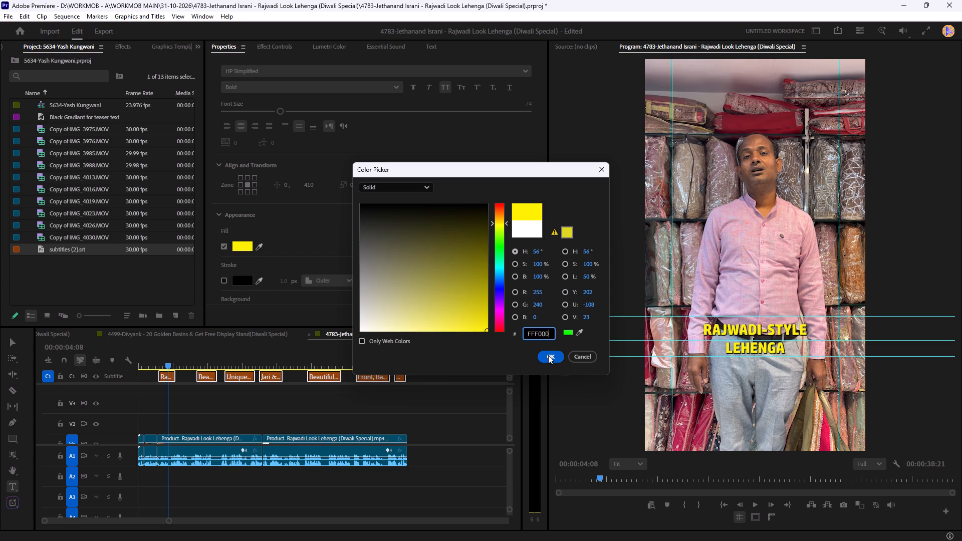
left_click(548, 355)
Reduce the captions' shadow opacity to 69.
scroll(450, 290, "down", 4)
scroll(424, 221, "down", 7)
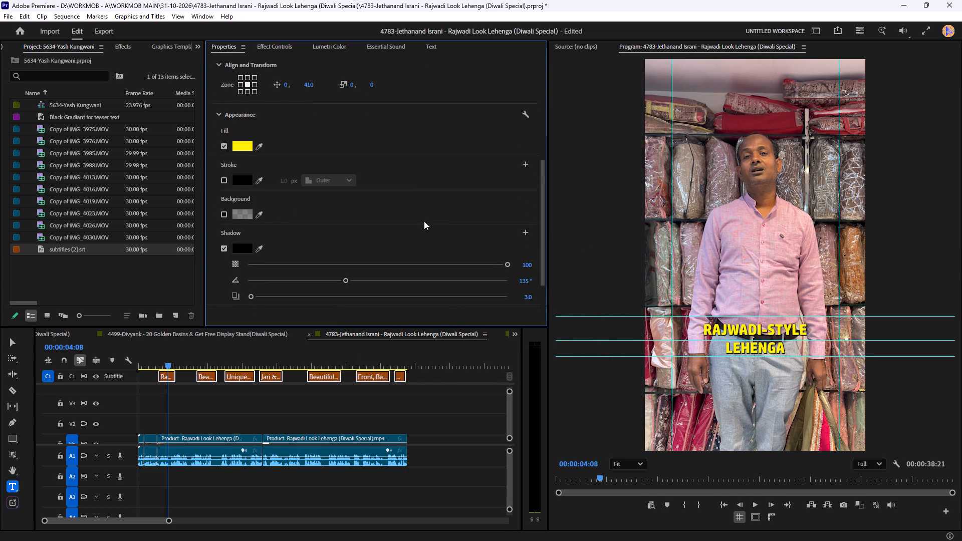
scroll(424, 221, "down", 1)
left_click_drag(446, 244, 427, 248)
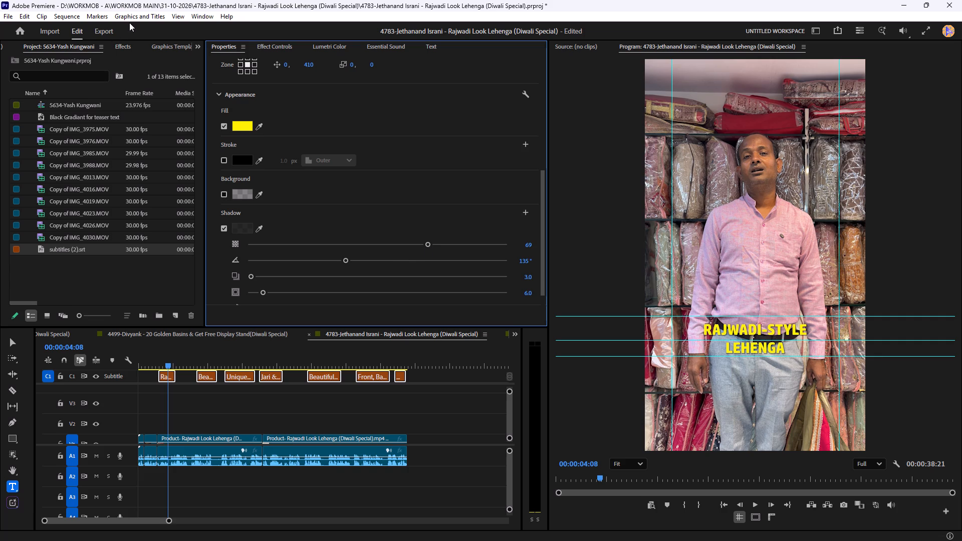
Upgrade all the captions to graphic clips on the V3 track and select them.
left_click(131, 20)
left_click(176, 152)
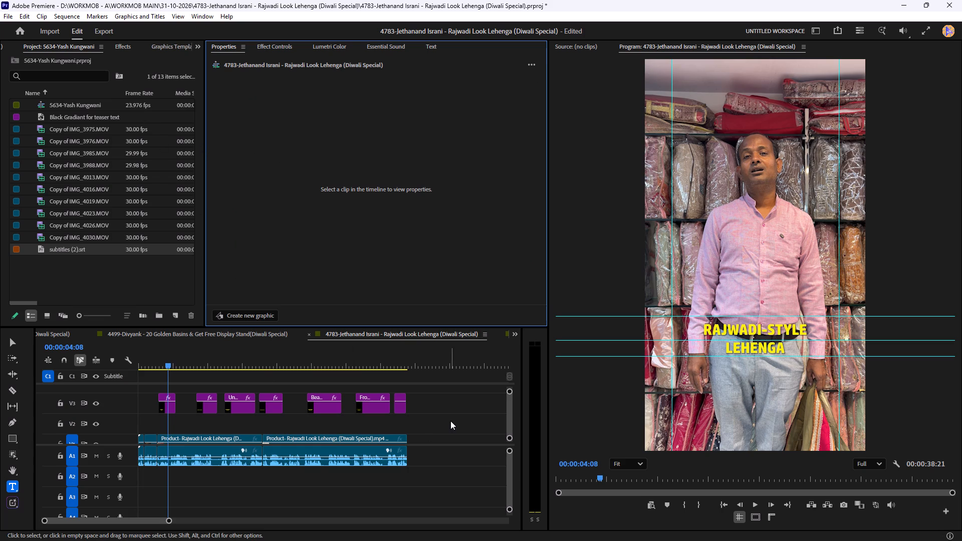
left_click_drag(451, 399, 144, 386)
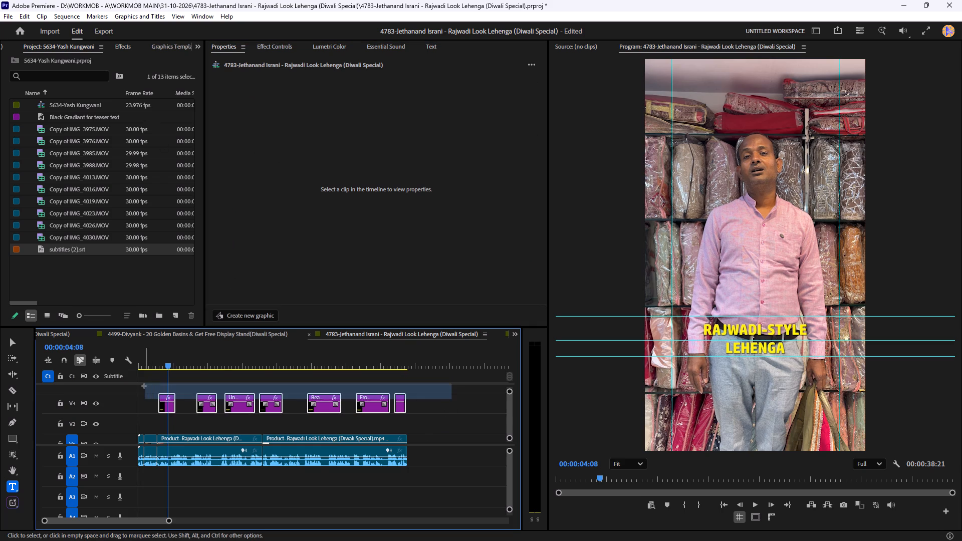
left_click_drag(144, 386, 144, 386)
In the "Rajwadi-Style Lehenga" title, break "LEHENGA" onto its own second line and reduce that word to font size 65.
triple_click(752, 352)
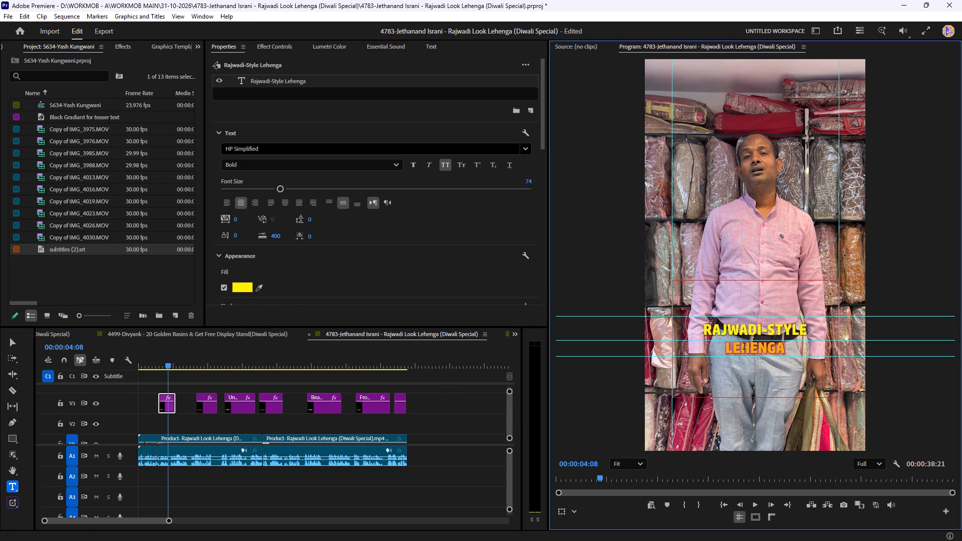
left_click_drag(278, 187, 274, 187)
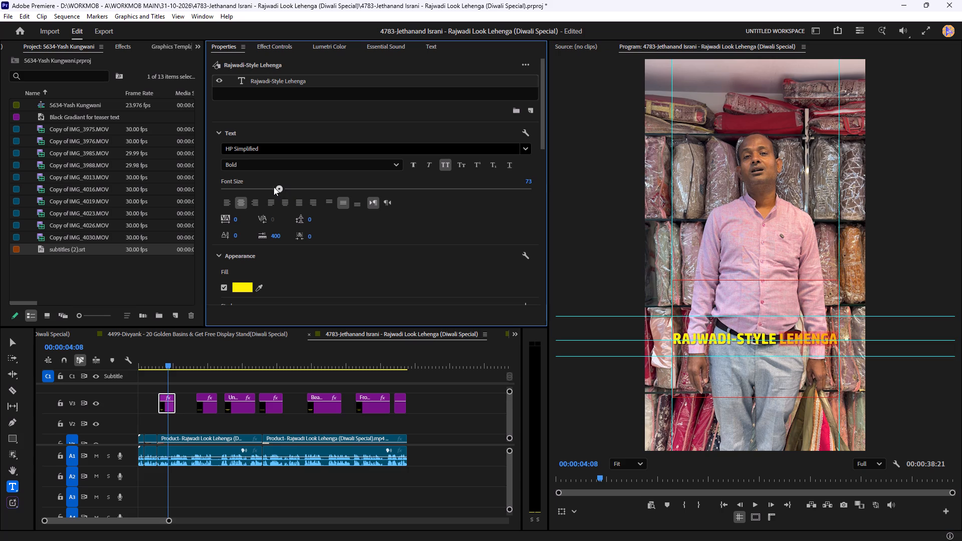
left_click_drag(274, 187, 272, 187)
left_click(780, 342)
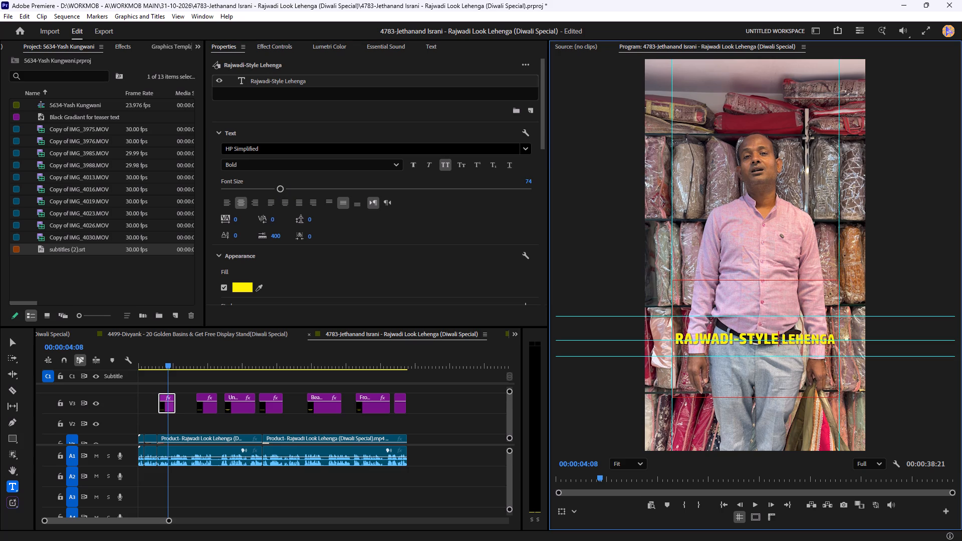
left_click(783, 342)
key("BackSpace")
key("Return")
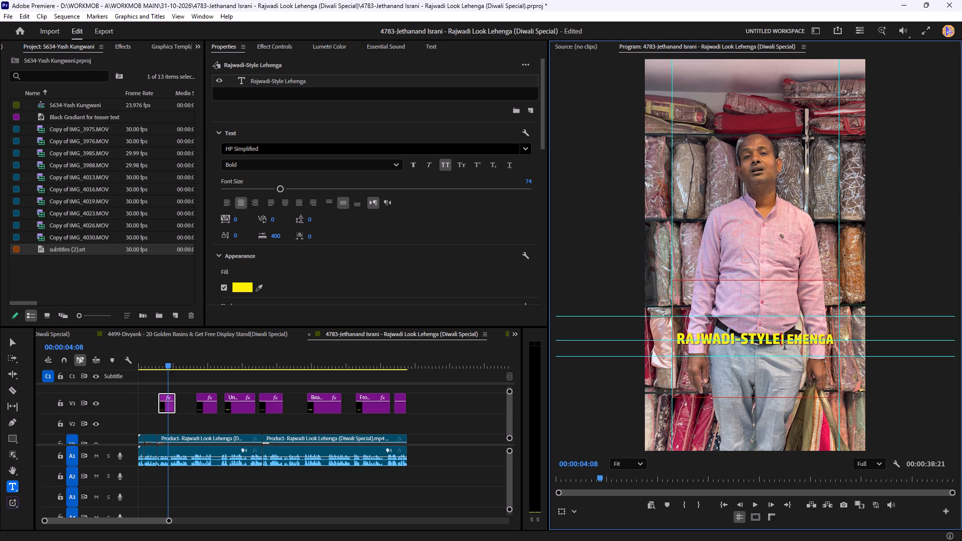
double_click(770, 348)
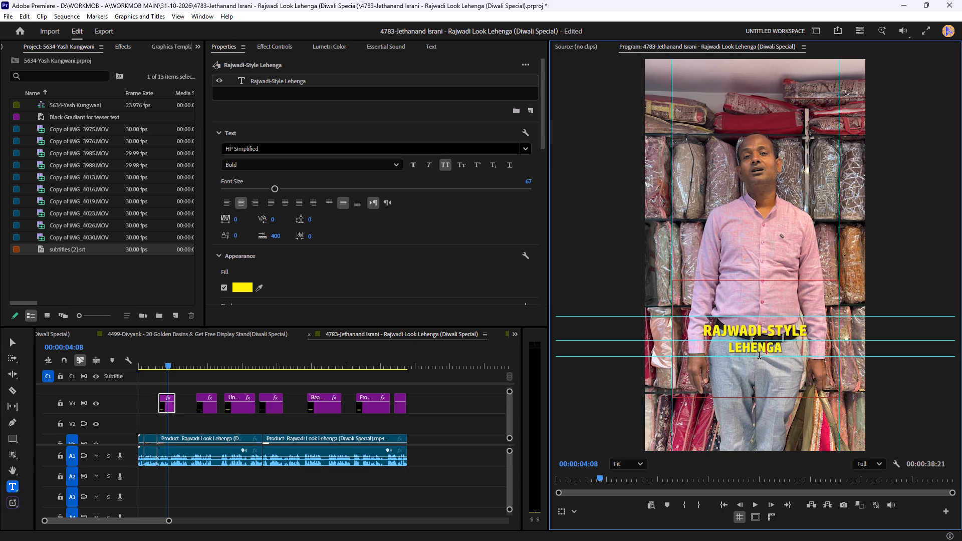
double_click(759, 352)
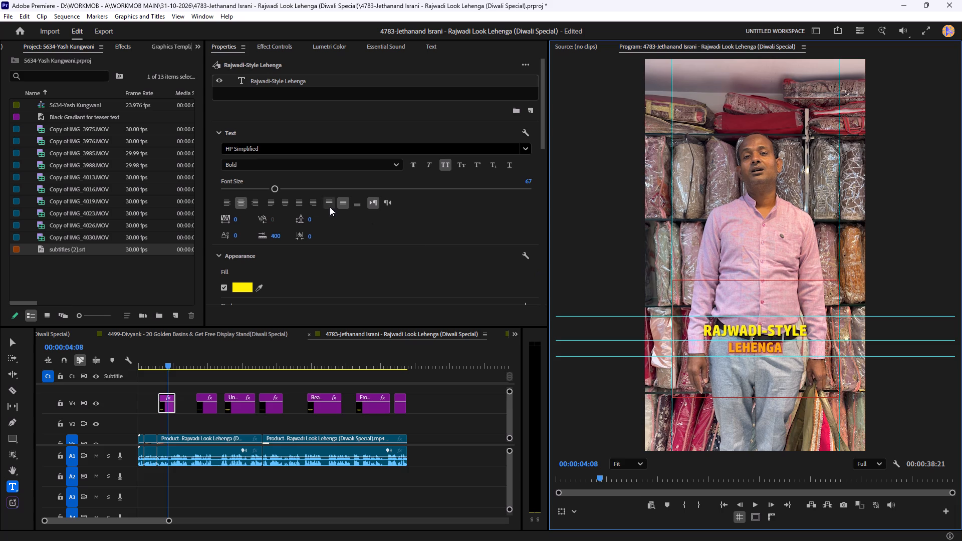
left_click(274, 186)
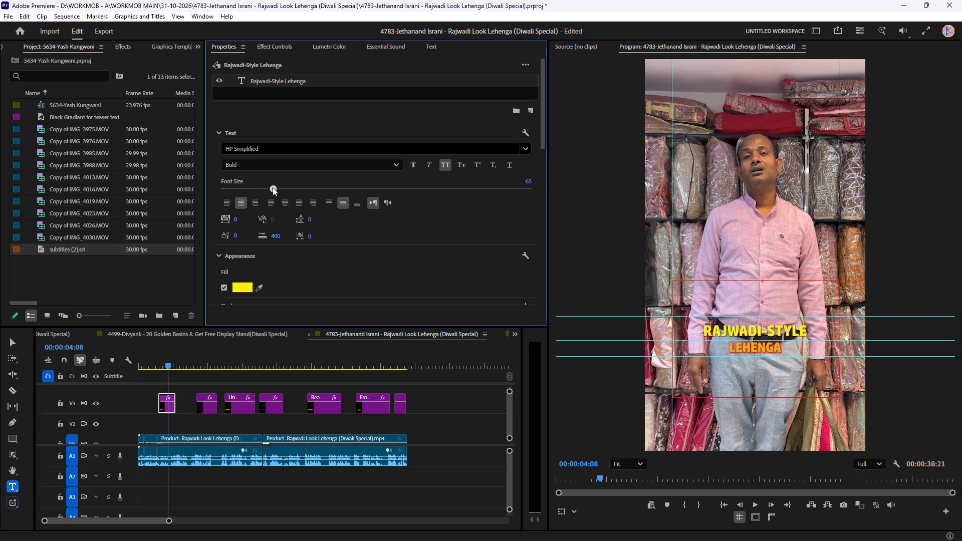
Change the fill of the word "LEHENGA" to white.
left_click(245, 289)
left_click_drag(378, 321, 323, 364)
left_click(554, 358)
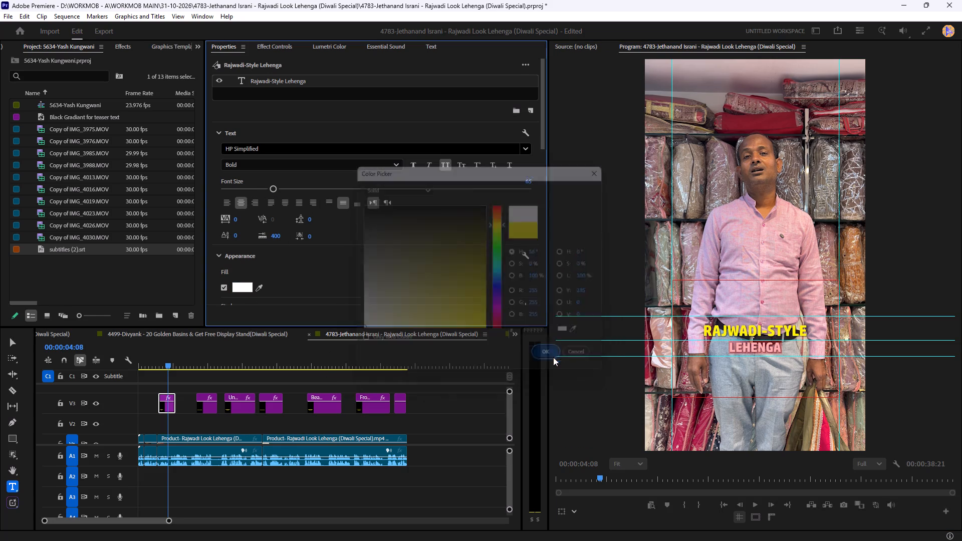
Set the Hindi words "और खूबसूरत दुपट्टा" in the "Unique Patchwork" title to the Khand SemiBold font.
left_click_drag(169, 369, 206, 361)
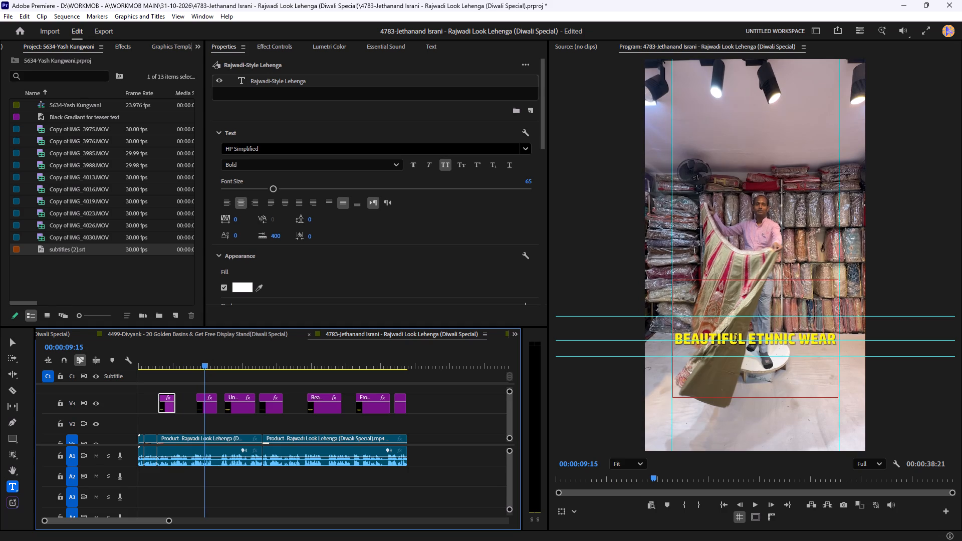
left_click_drag(213, 358, 220, 358)
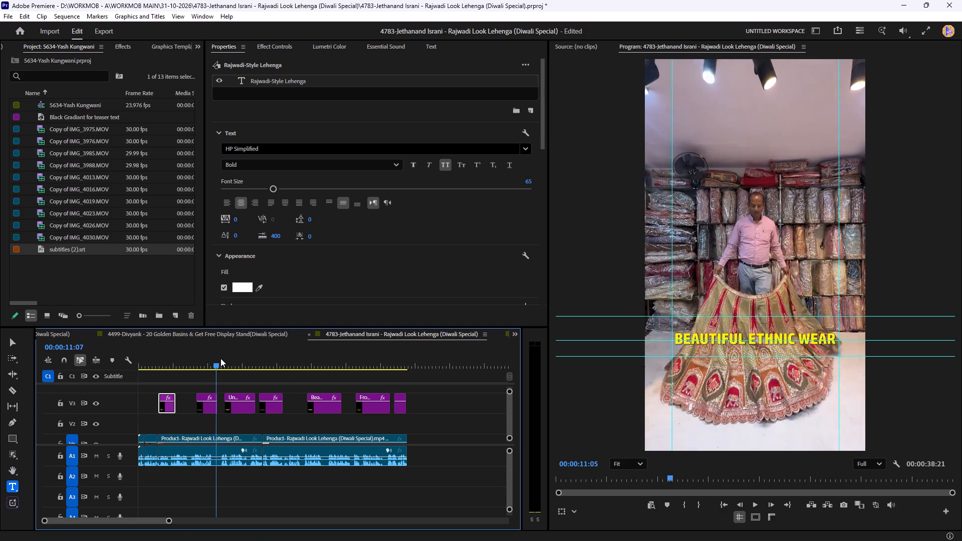
left_click_drag(220, 358, 239, 358)
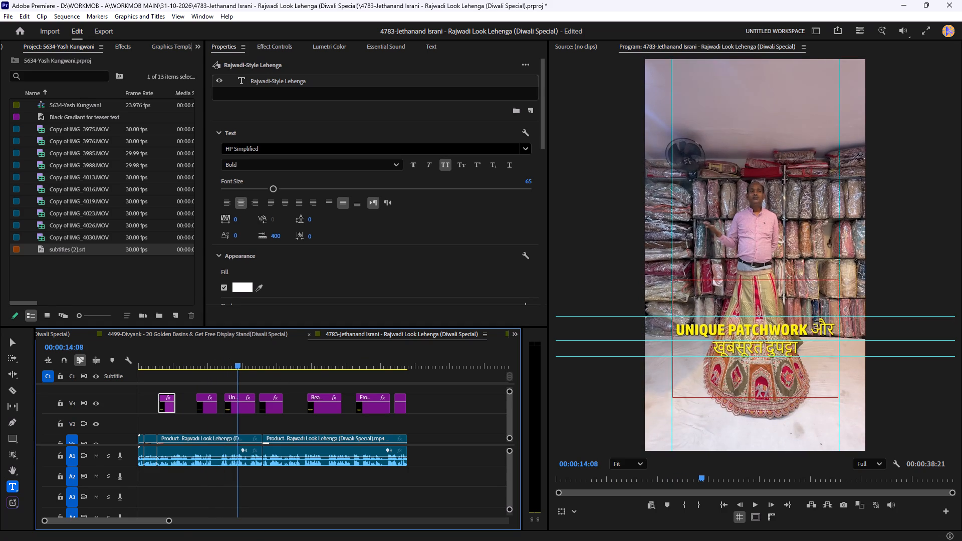
left_click(815, 327)
left_click_drag(815, 329, 830, 351)
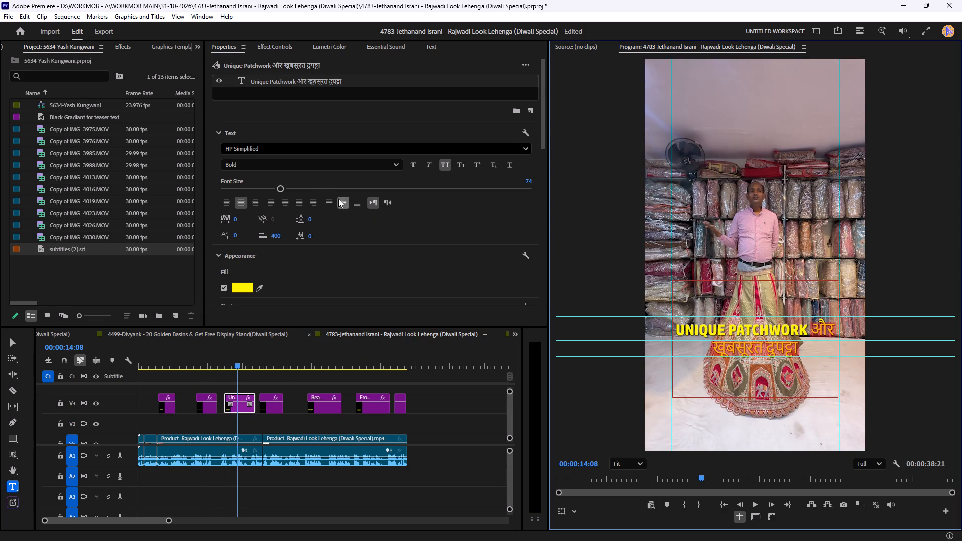
left_click(279, 153)
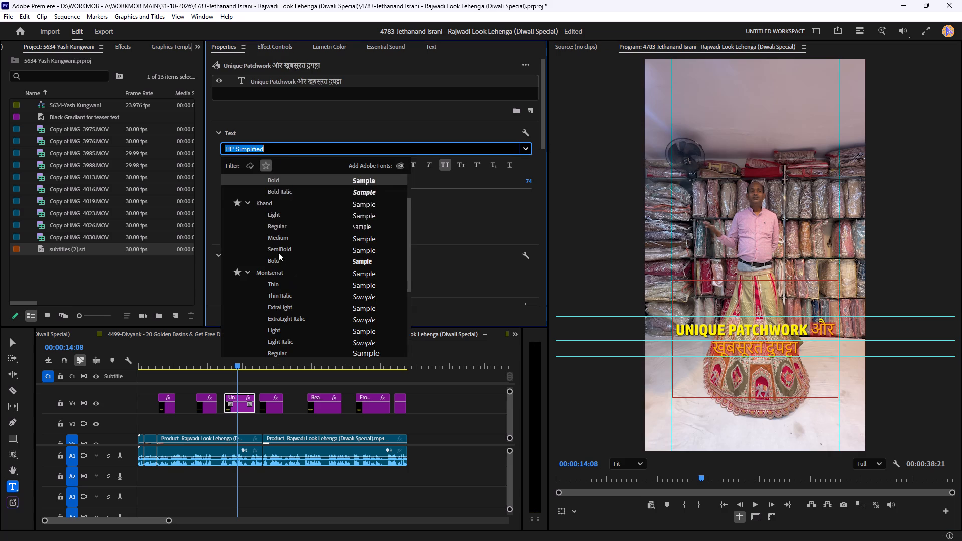
left_click(278, 252)
Rearrange the line breaks so "और खूबसूरत दुपट्टा" sits together on the second line below "UNIQUE PATCHWORK".
left_click(813, 337)
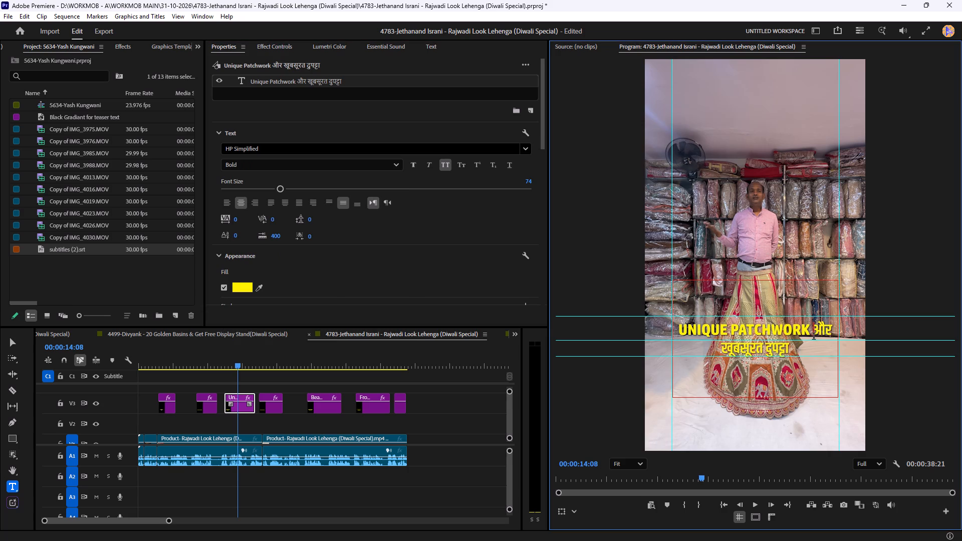
key("BackSpace")
key("Return")
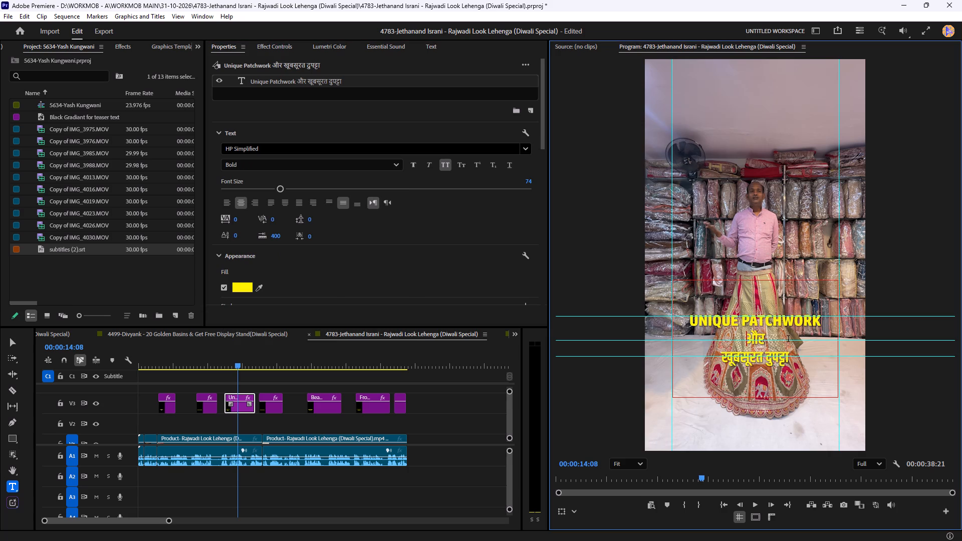
left_click(724, 358)
key("BackSpace")
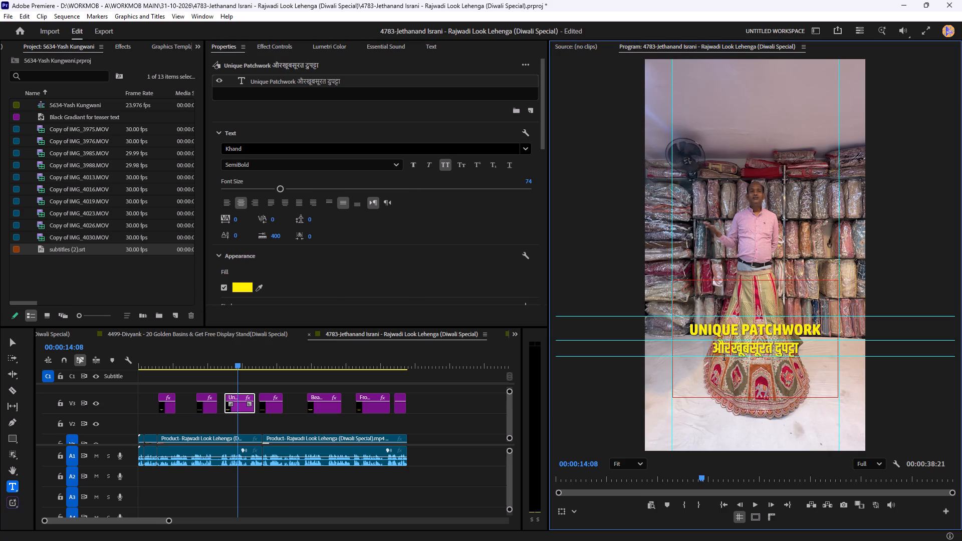
key("space")
Set the Hindi second line of the "Unique Patchwork" title to font size 64 with white fill FFFFFF.
triple_click(739, 347)
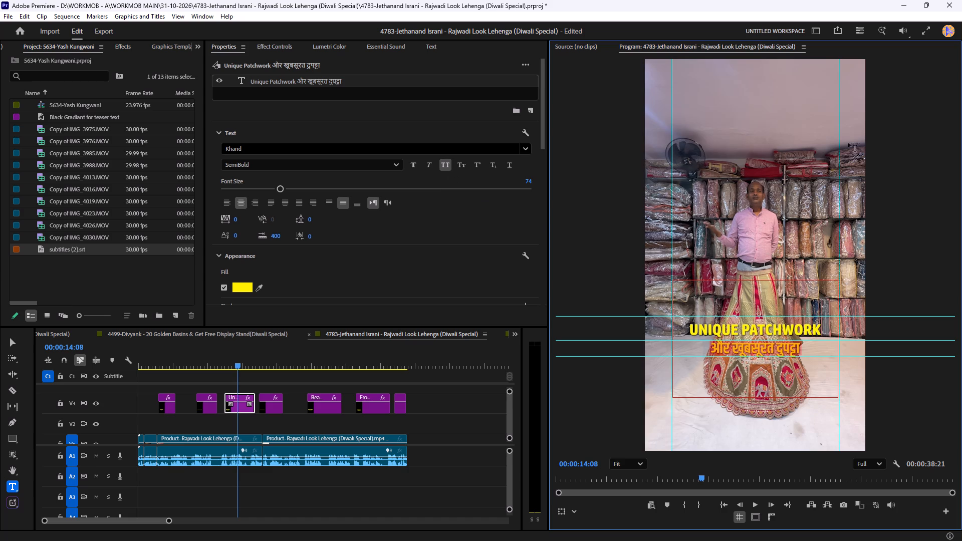
left_click_drag(280, 190, 279, 190)
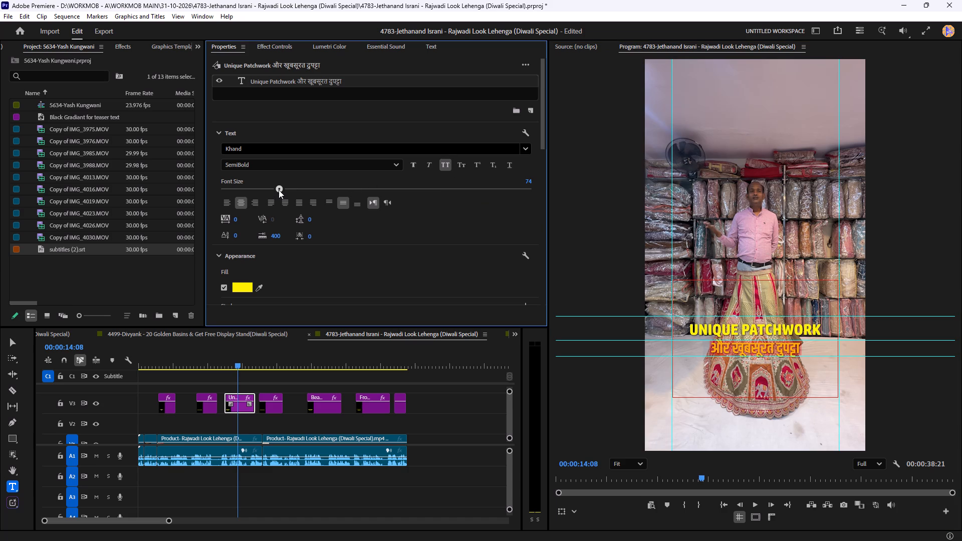
left_click_drag(279, 190, 273, 192)
left_click(235, 291)
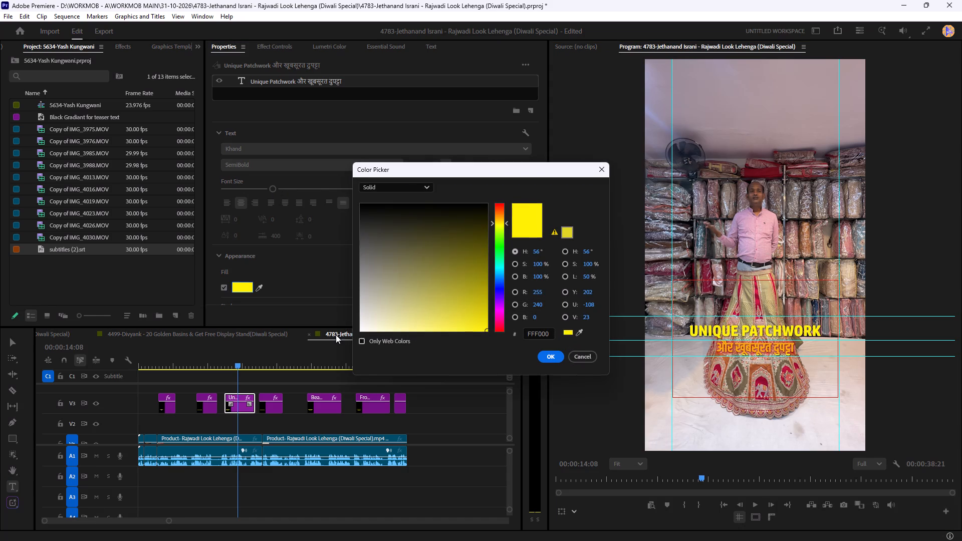
left_click_drag(367, 318, 345, 358)
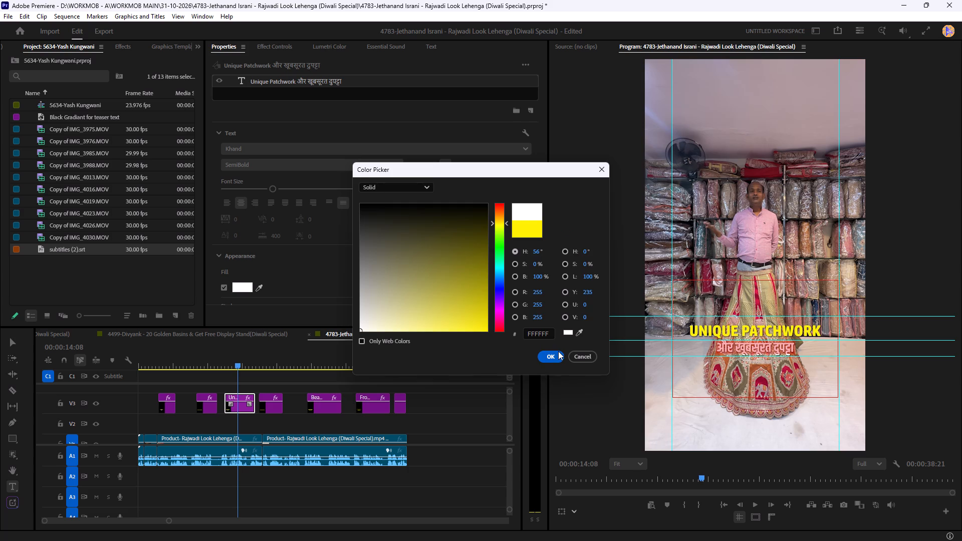
left_click(558, 351)
Rearrange the line breaks in the "Beautiful Handwork Blouse Designs" title so "HANDWORK BLOUSE DESIGNS" runs together below "BEAUTIFUL".
left_click_drag(241, 363, 264, 360)
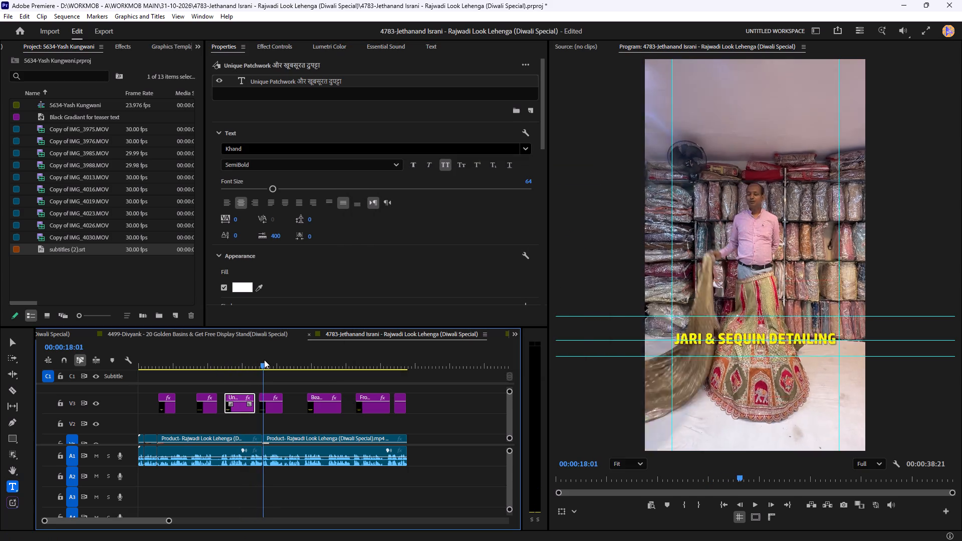
left_click_drag(264, 360, 283, 359)
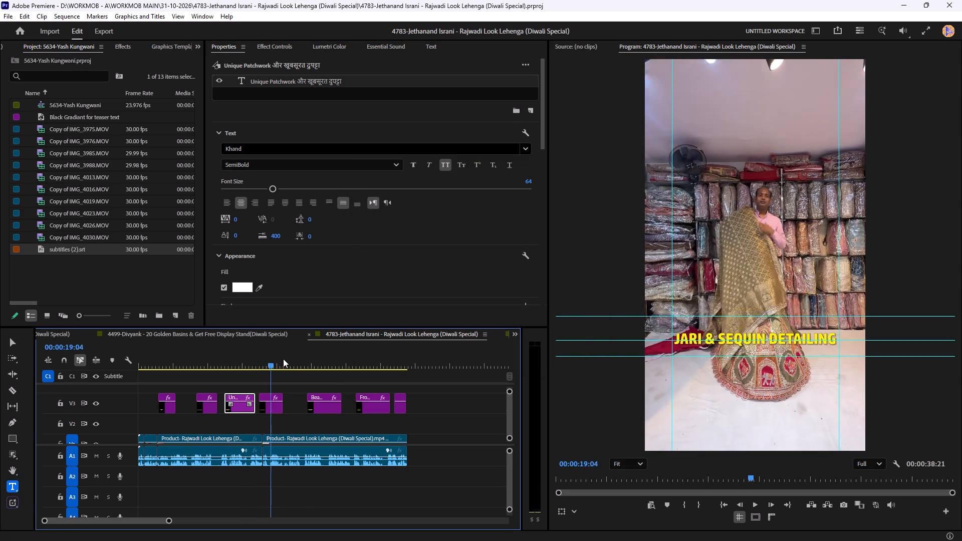
left_click_drag(283, 359, 314, 358)
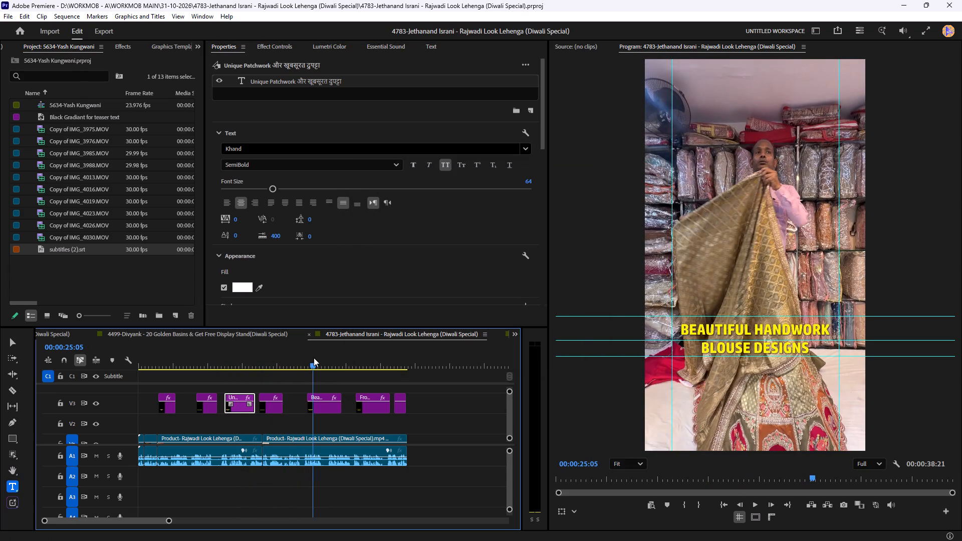
left_click_drag(314, 358, 284, 365)
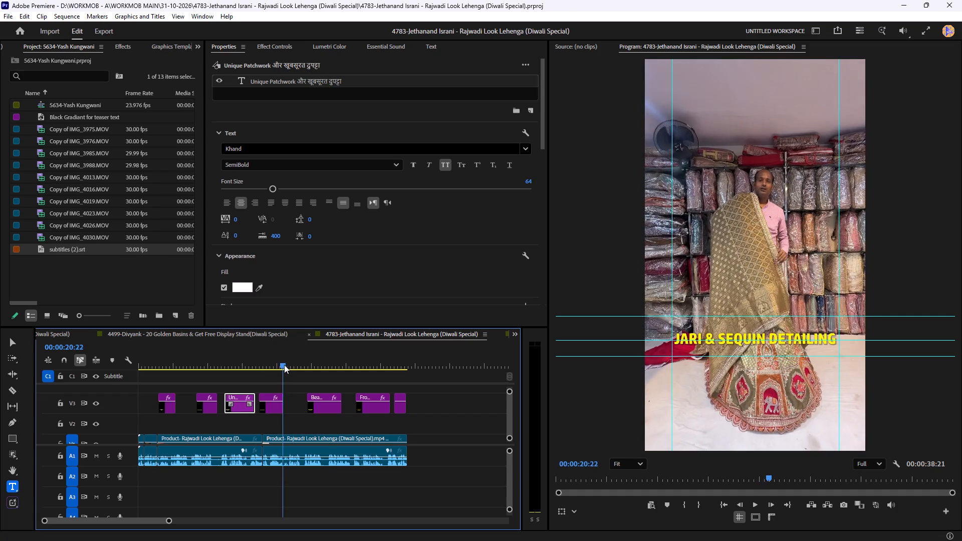
left_click_drag(284, 365, 299, 379)
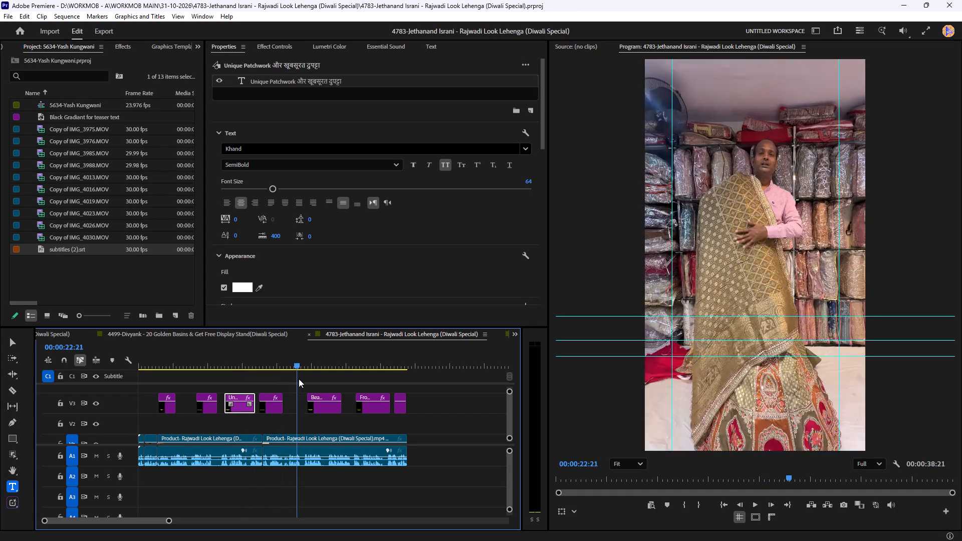
left_click_drag(299, 379, 265, 381)
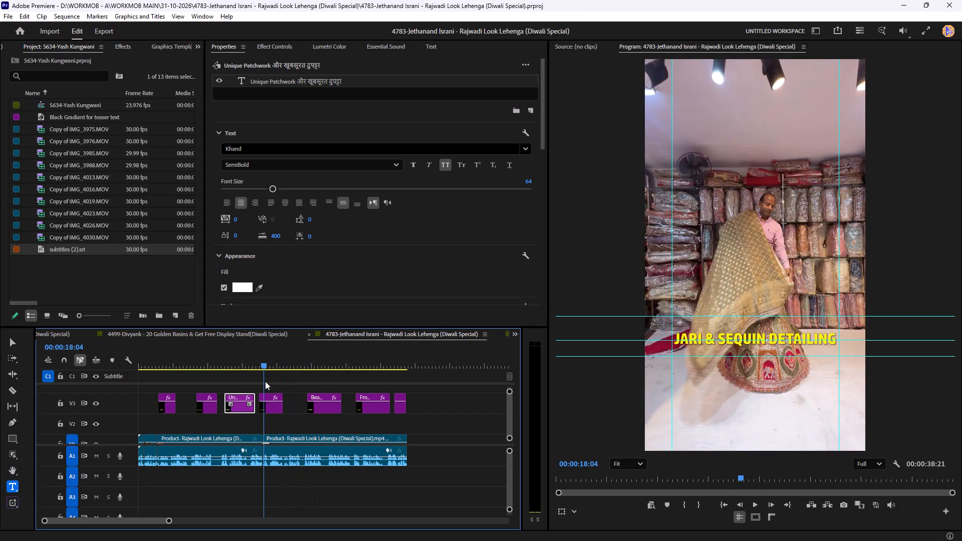
left_click_drag(265, 381, 323, 374)
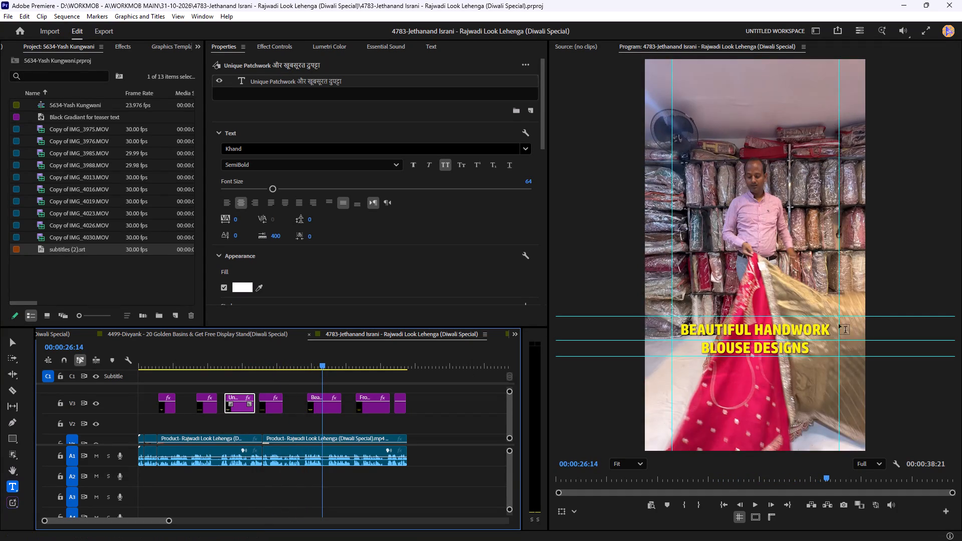
left_click(755, 330)
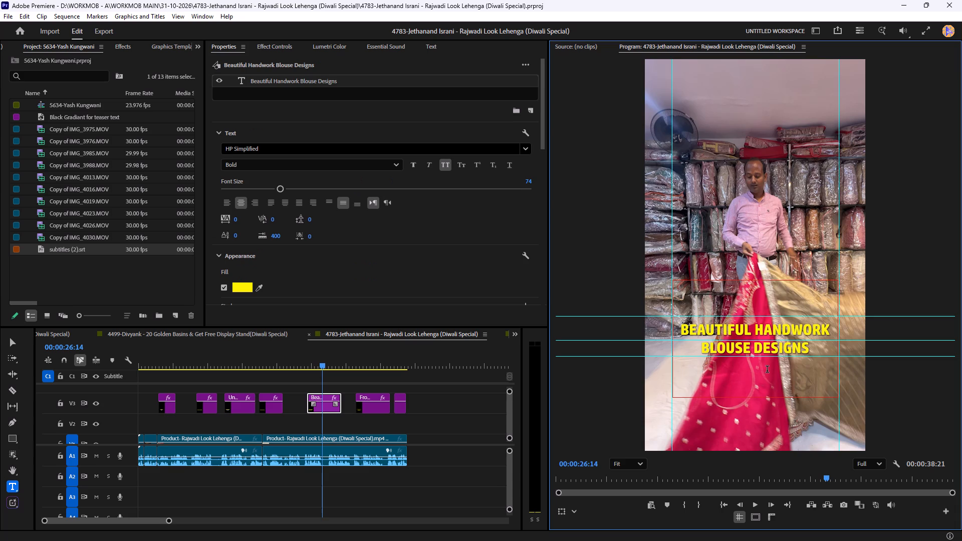
key("BackSpace")
key("Return")
left_click(696, 362)
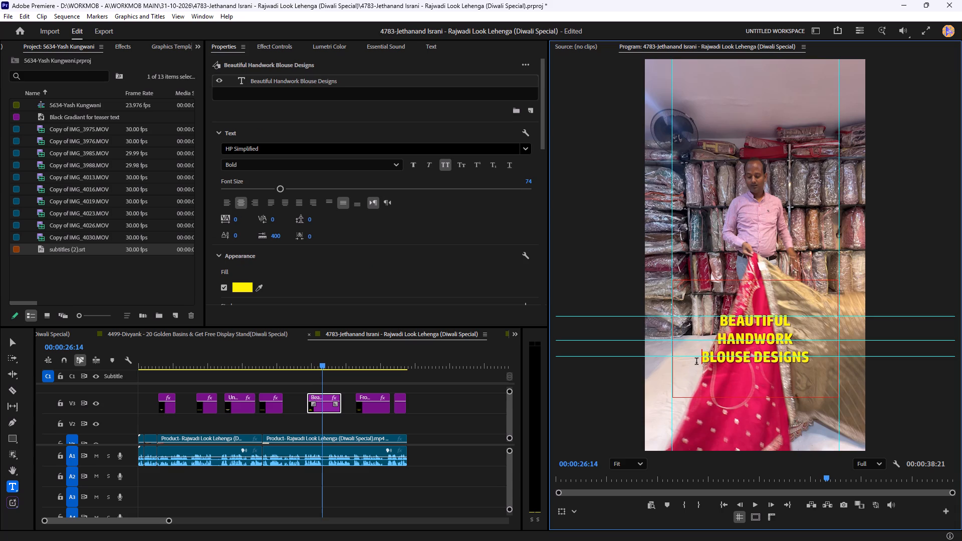
key("BackSpace")
key("space")
Reduce the font size of "HANDWORK BLOUSE DESIGNS" so it fits on a single line inside the text box.
triple_click(753, 341)
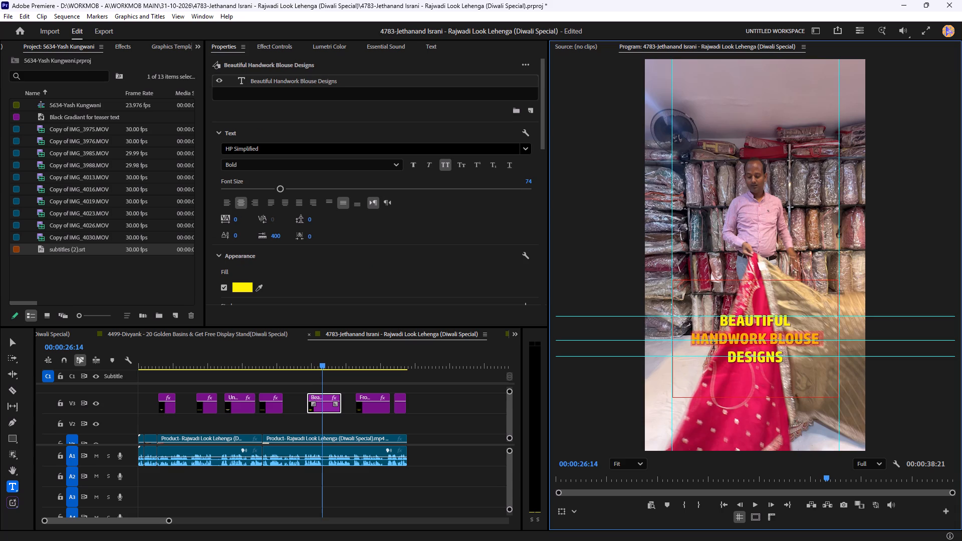
left_click_drag(689, 340, 796, 365)
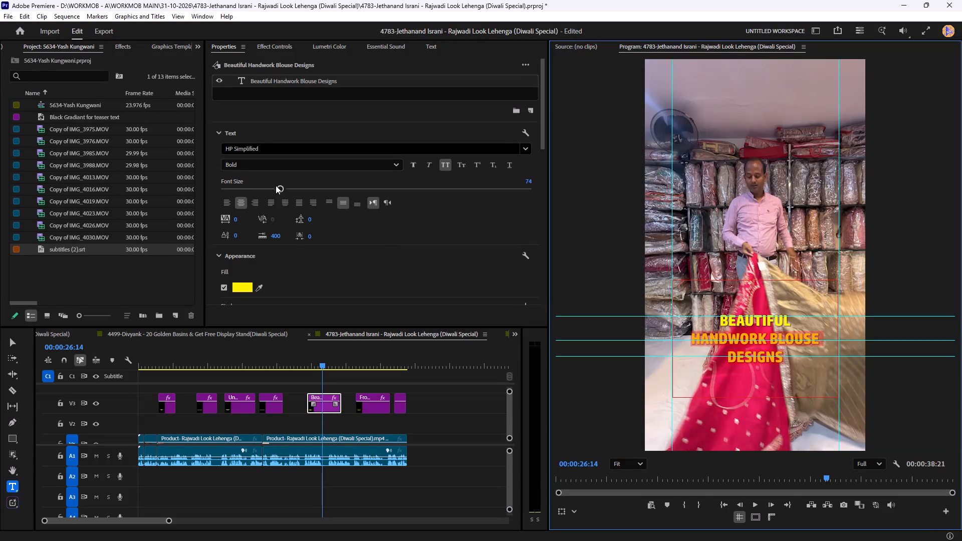
left_click(276, 189)
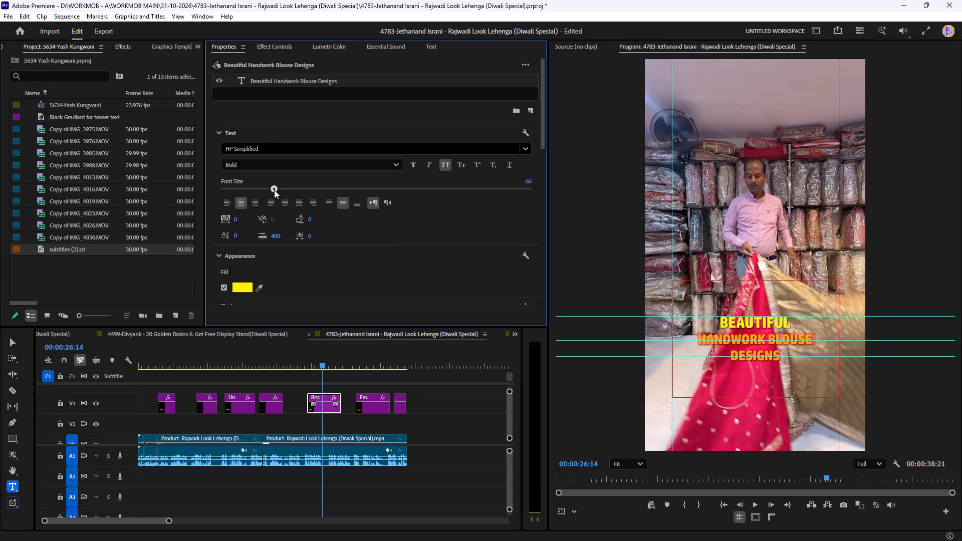
Set the word "BEAUTIFUL" to font size 64 with a baseline shift of -3.
double_click(749, 333)
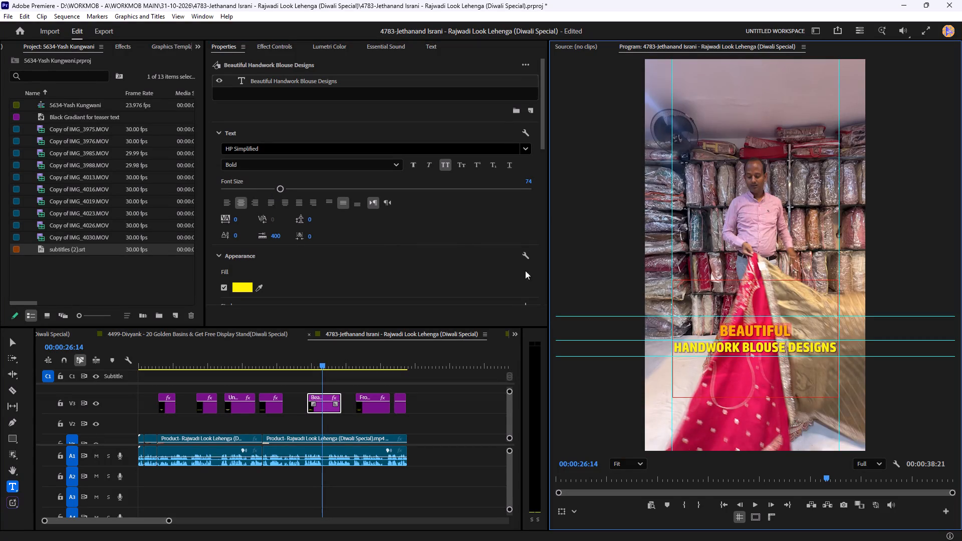
left_click_drag(282, 191, 274, 192)
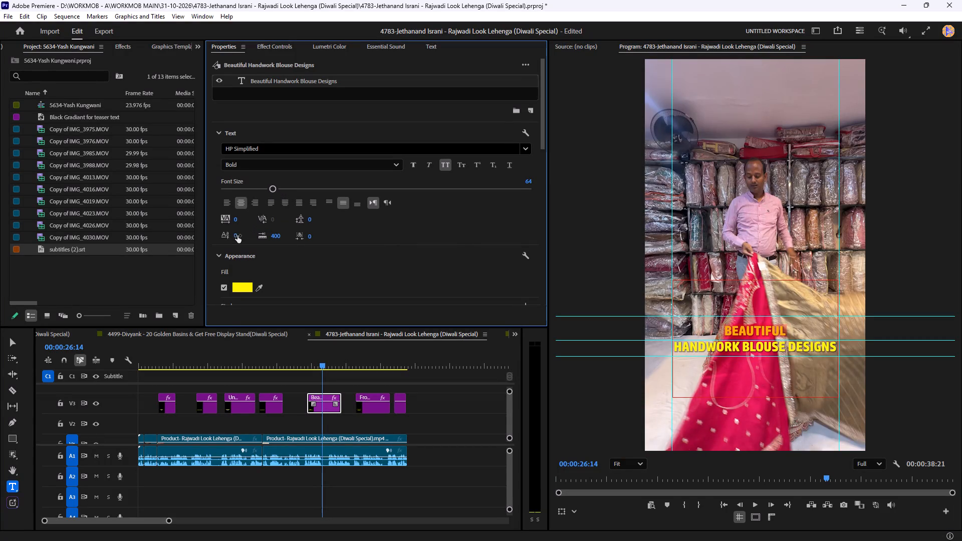
left_click(237, 235)
Change the fill of the word "BEAUTIFUL" to white.
left_click(242, 288)
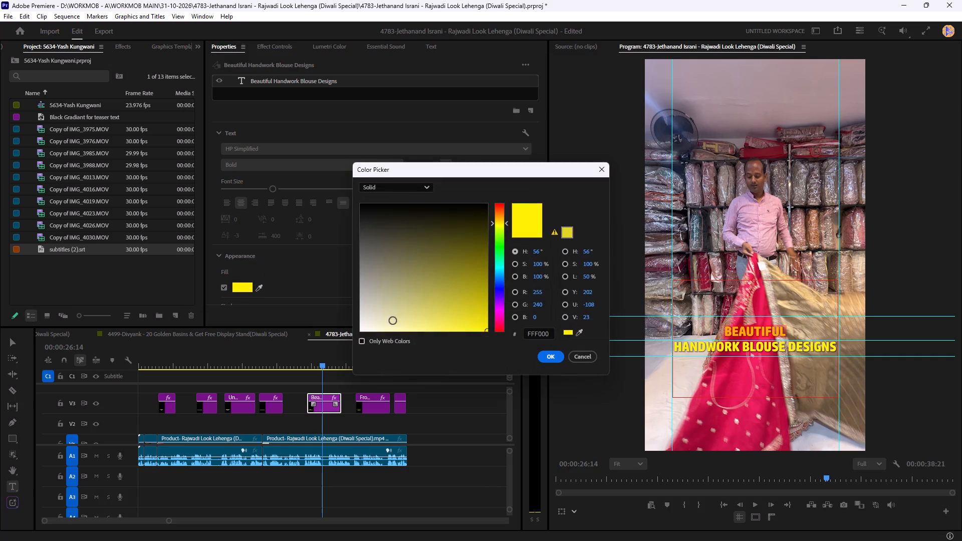
left_click_drag(389, 299, 332, 366)
left_click(554, 355)
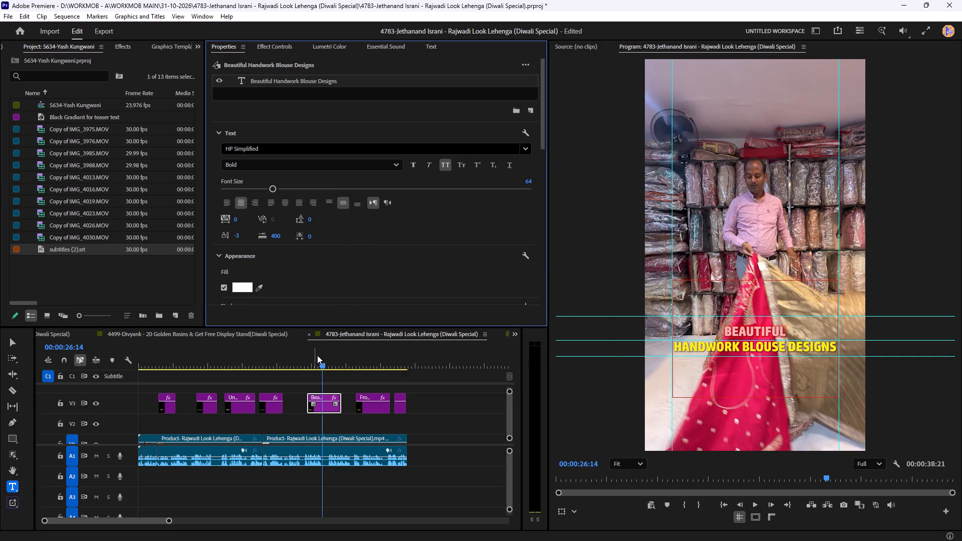
Join "पर" and "आकर्षक कारीगरी" on one line below "FRONT, BACK & SLEEVES" in that title.
left_click_drag(318, 355, 241, 362)
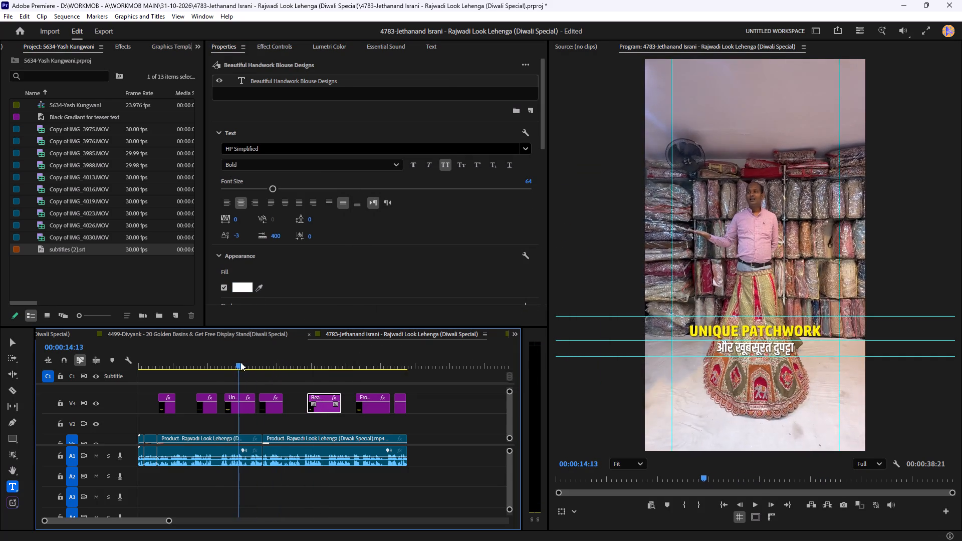
left_click_drag(241, 362, 268, 377)
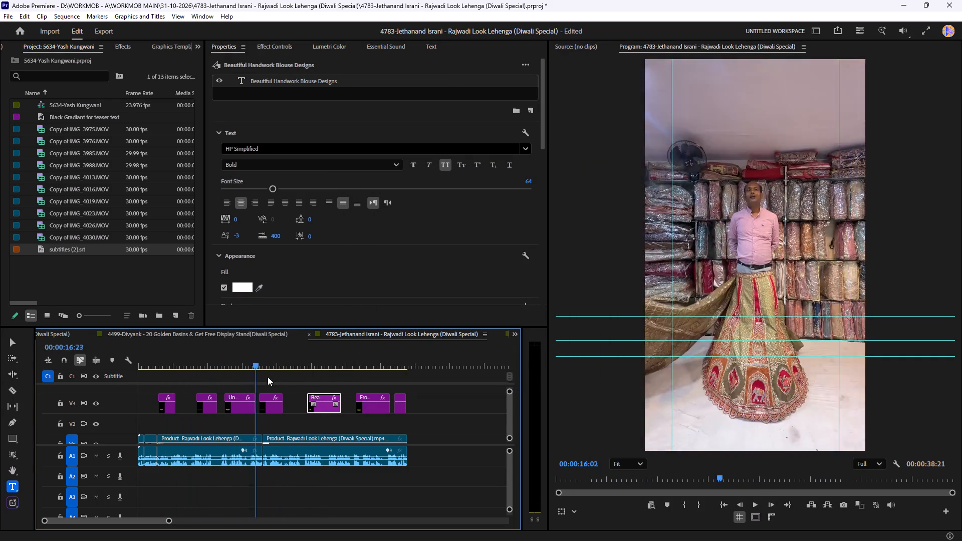
left_click_drag(268, 377, 321, 379)
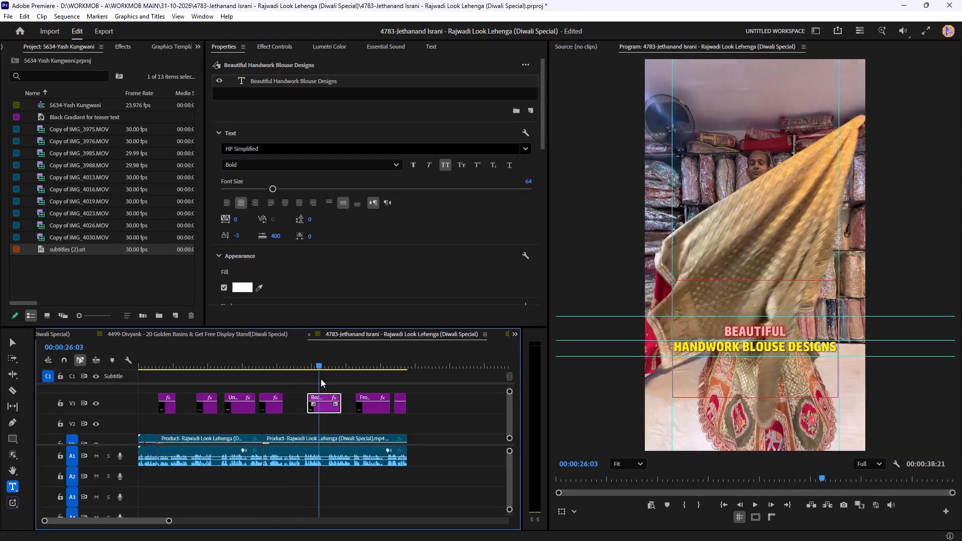
left_click_drag(321, 379, 373, 371)
left_click(702, 356)
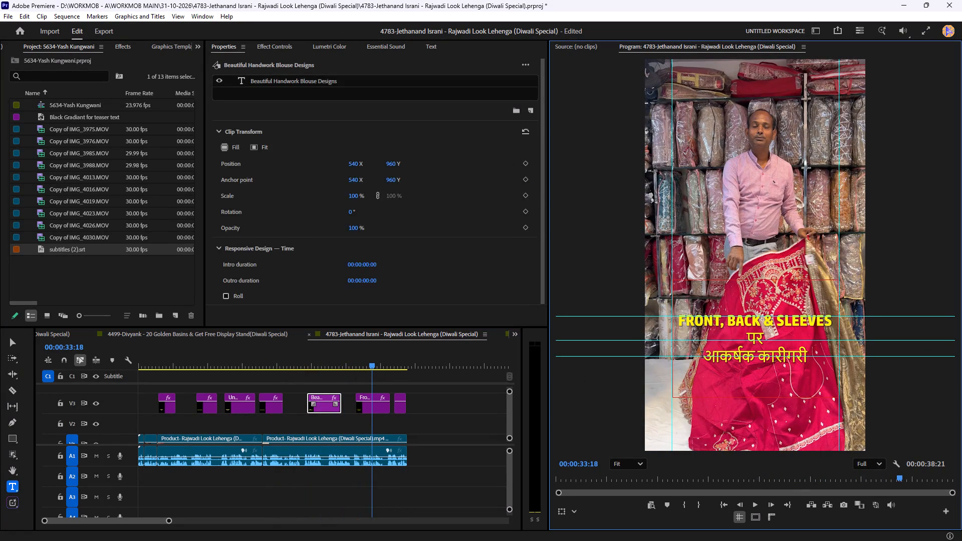
key("BackSpace")
key("space")
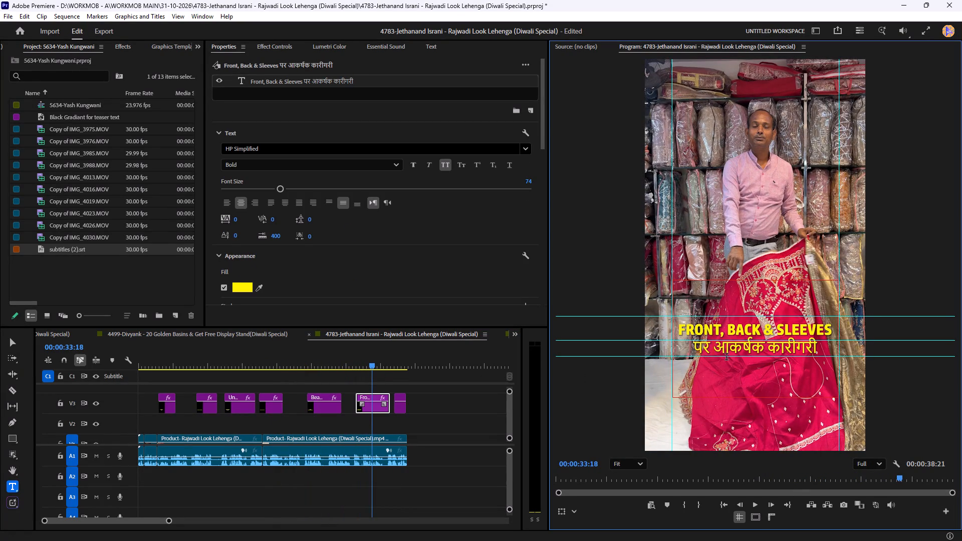
Set the Hindi words "पर आकर्षक कारीगरी" in the "Front, Back & Sleeves" title to the Khand SemiBold font.
triple_click(736, 351)
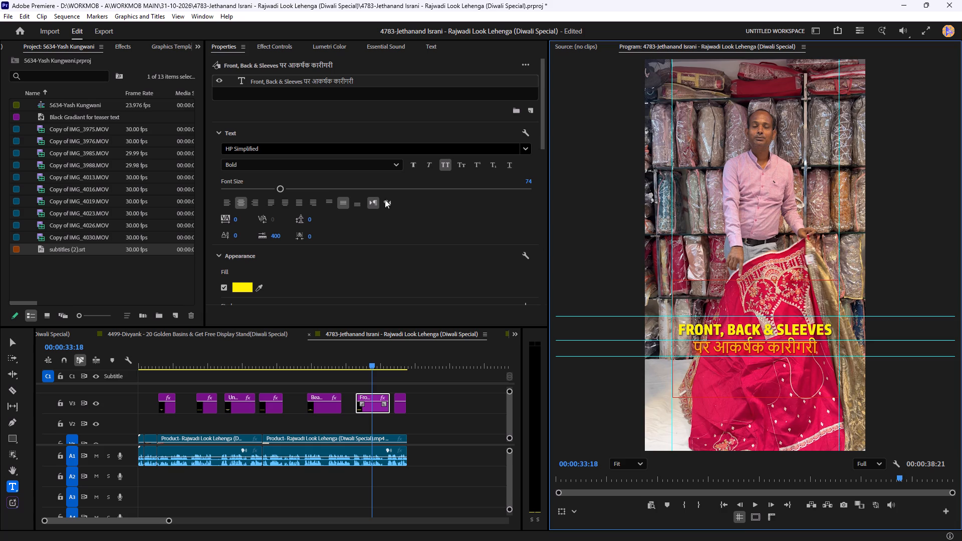
left_click(269, 151)
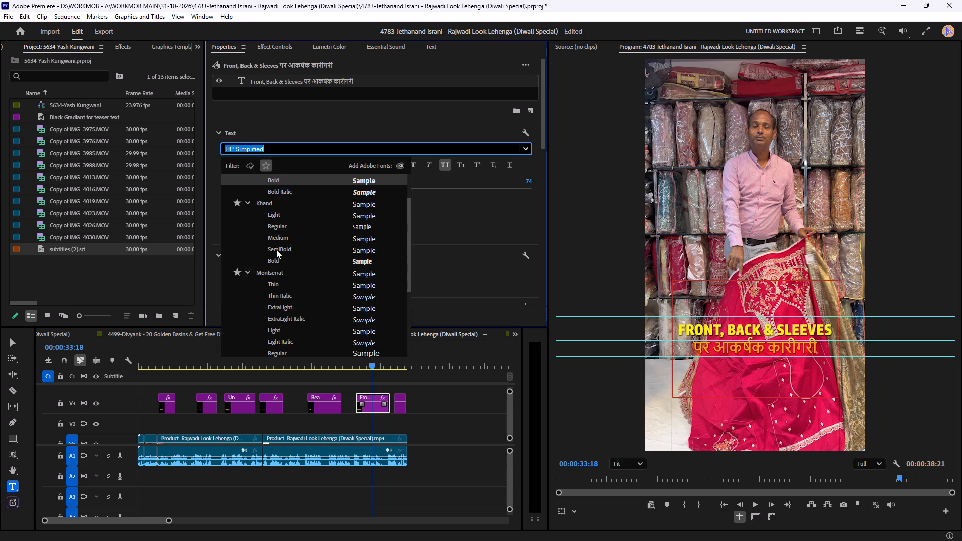
left_click(276, 250)
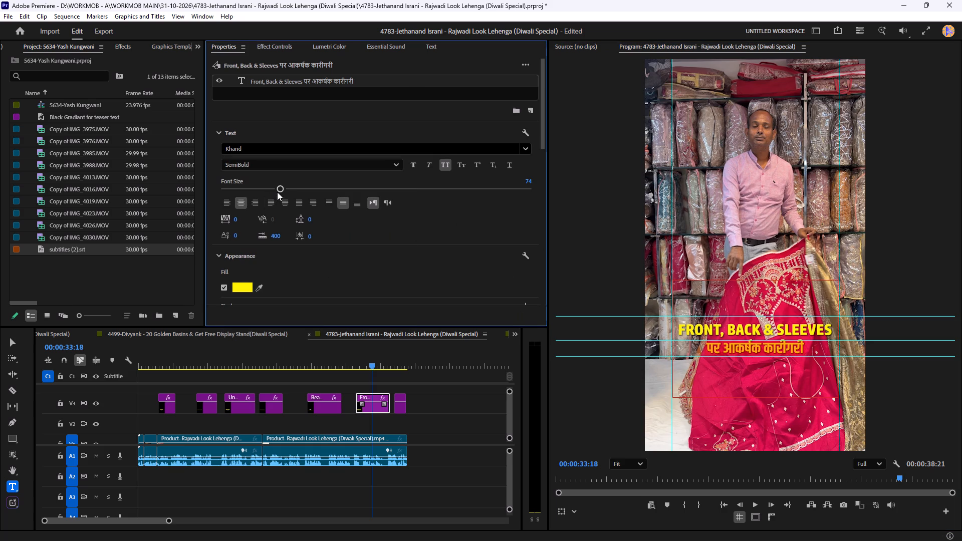
Set the Hindi second line of the "Front, Back & Sleeves" title to font size 70 with white fill FFFFFF.
left_click(277, 192)
left_click(232, 285)
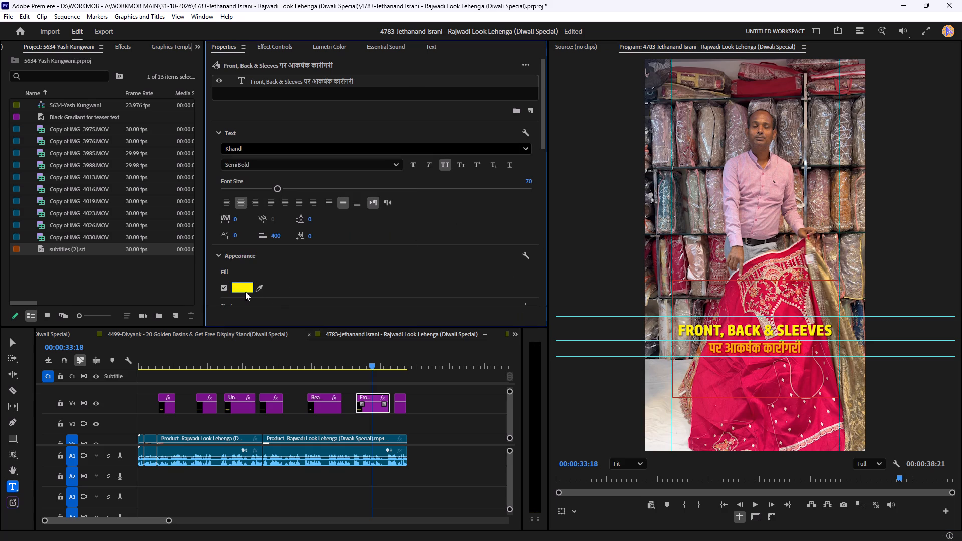
left_click(245, 287)
left_click_drag(404, 316, 333, 380)
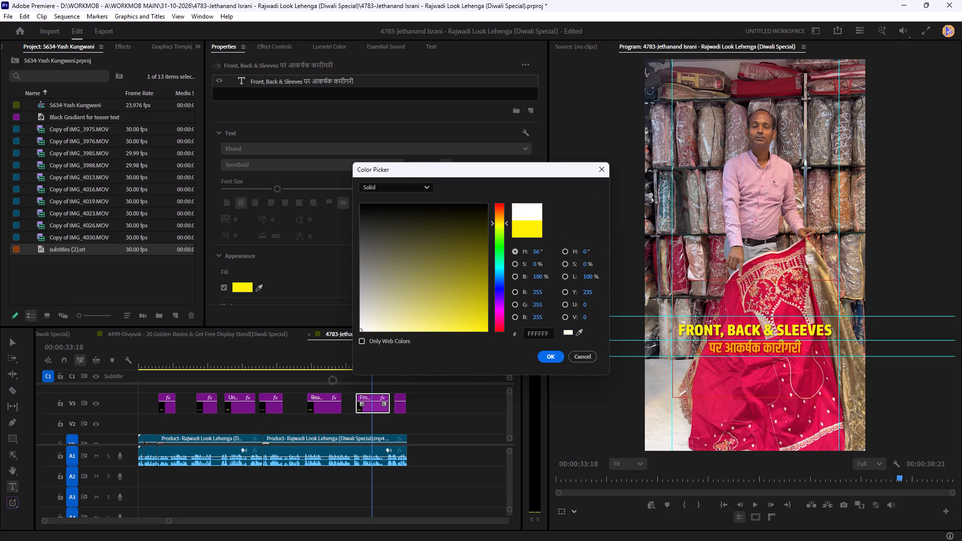
left_click_drag(333, 380, 320, 388)
left_click(555, 357)
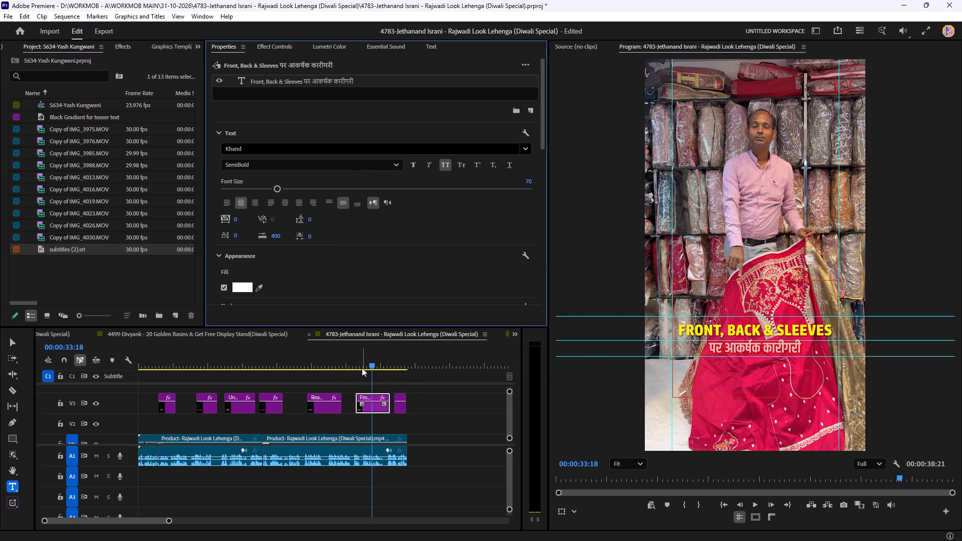
Move the line break in the "Exclusive Trendy Styles" title so "TRENDY STYLES" sits together below "EXCLUSIVE".
left_click_drag(371, 362, 399, 358)
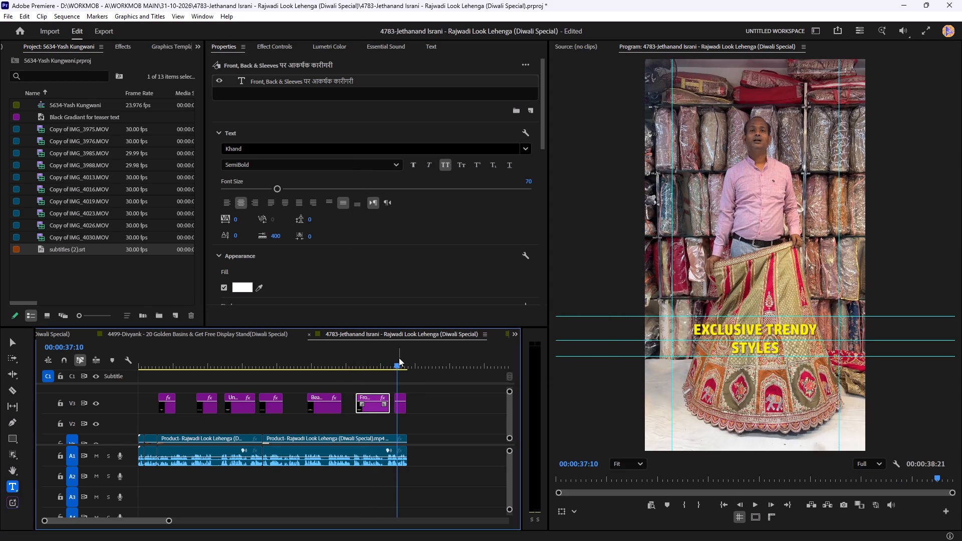
left_click(766, 330)
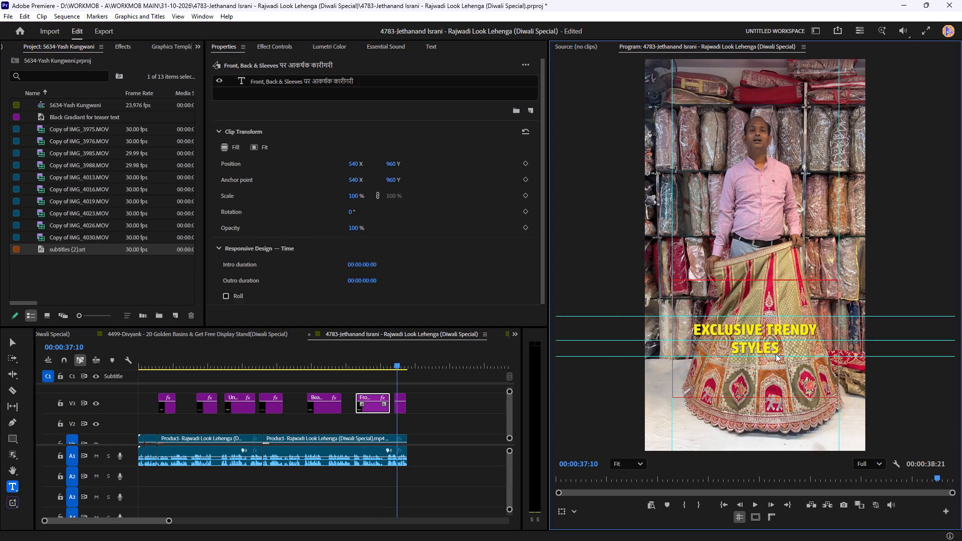
key("BackSpace")
key("Return")
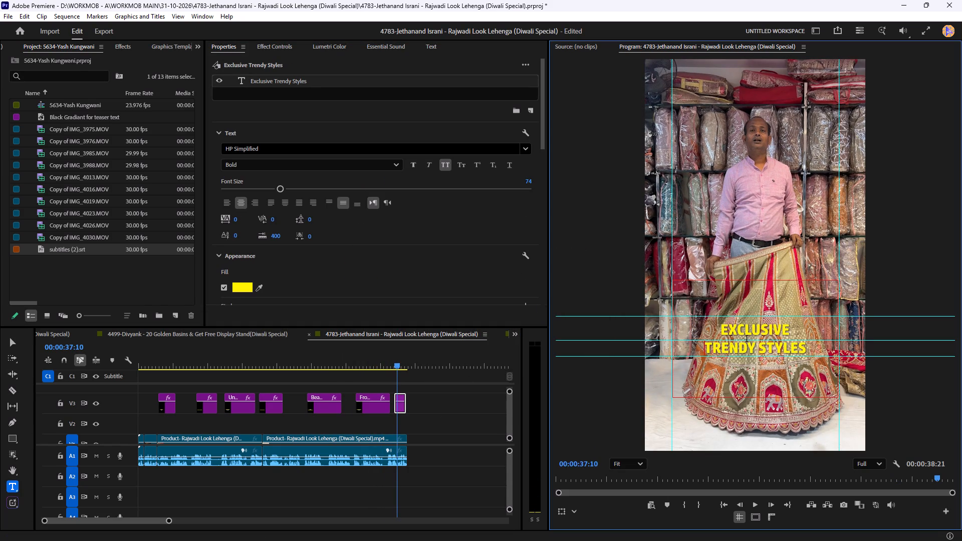
Set the word "EXCLUSIVE" to font size 69 with a baseline shift of -2.
double_click(752, 333)
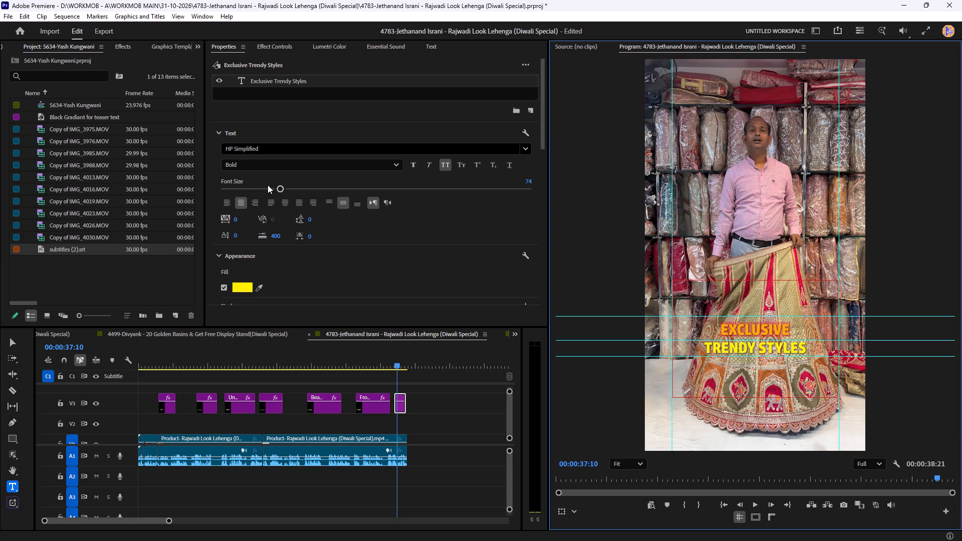
left_click(277, 186)
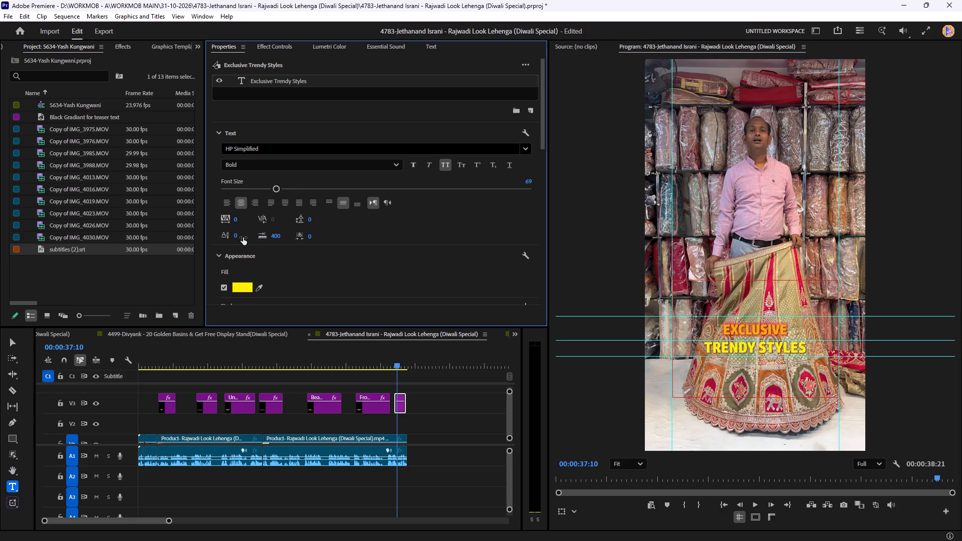
left_click(242, 237)
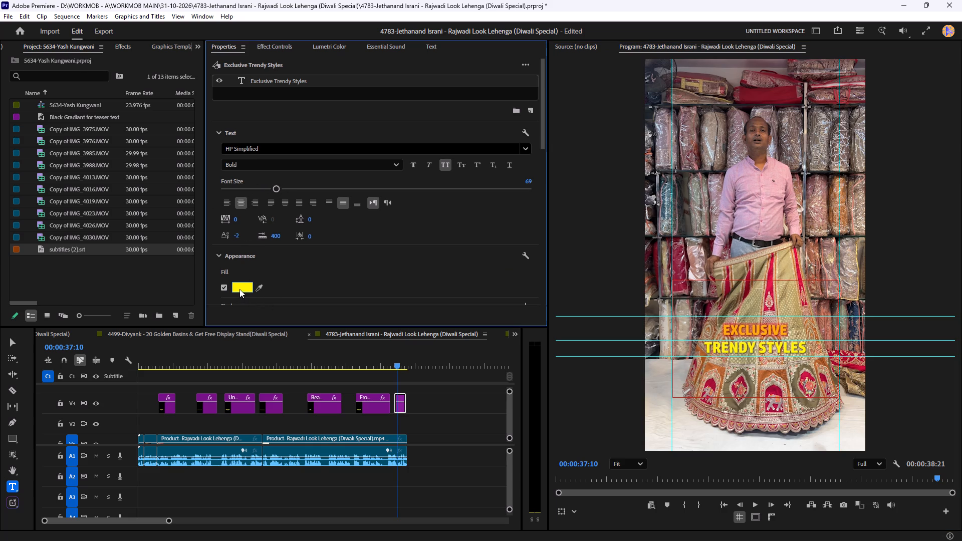
Change the fill of the word "EXCLUSIVE" to white FFFFFF.
left_click(239, 289)
left_click_drag(377, 318, 303, 418)
left_click(559, 359)
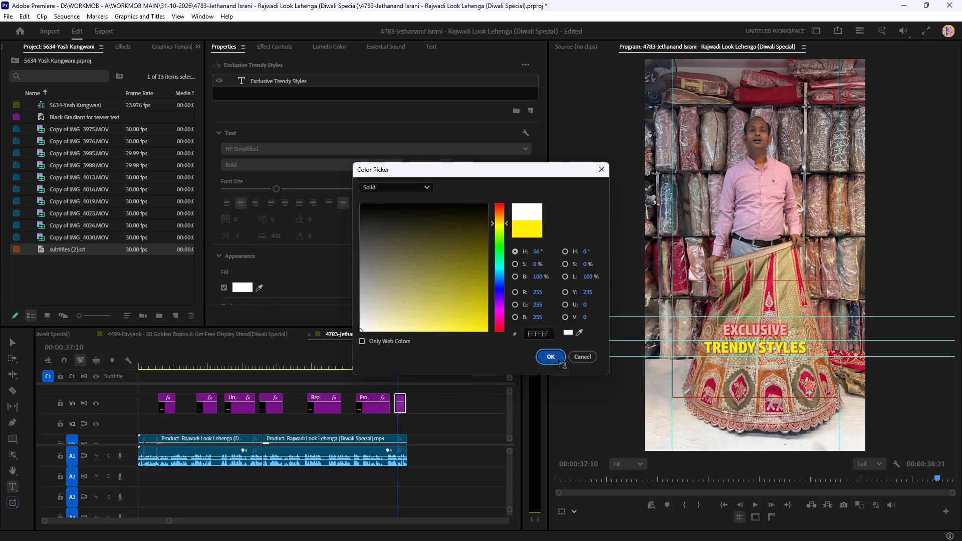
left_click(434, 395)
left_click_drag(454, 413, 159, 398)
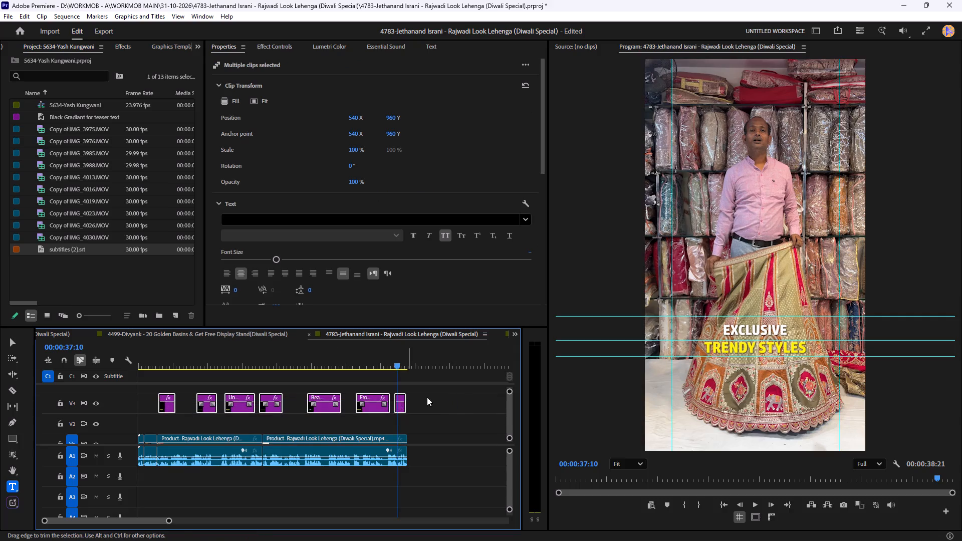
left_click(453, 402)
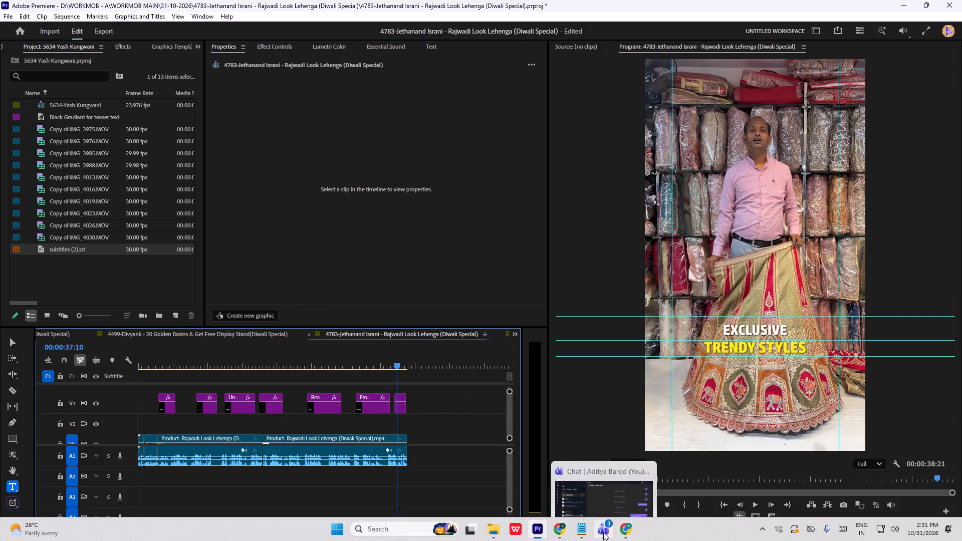